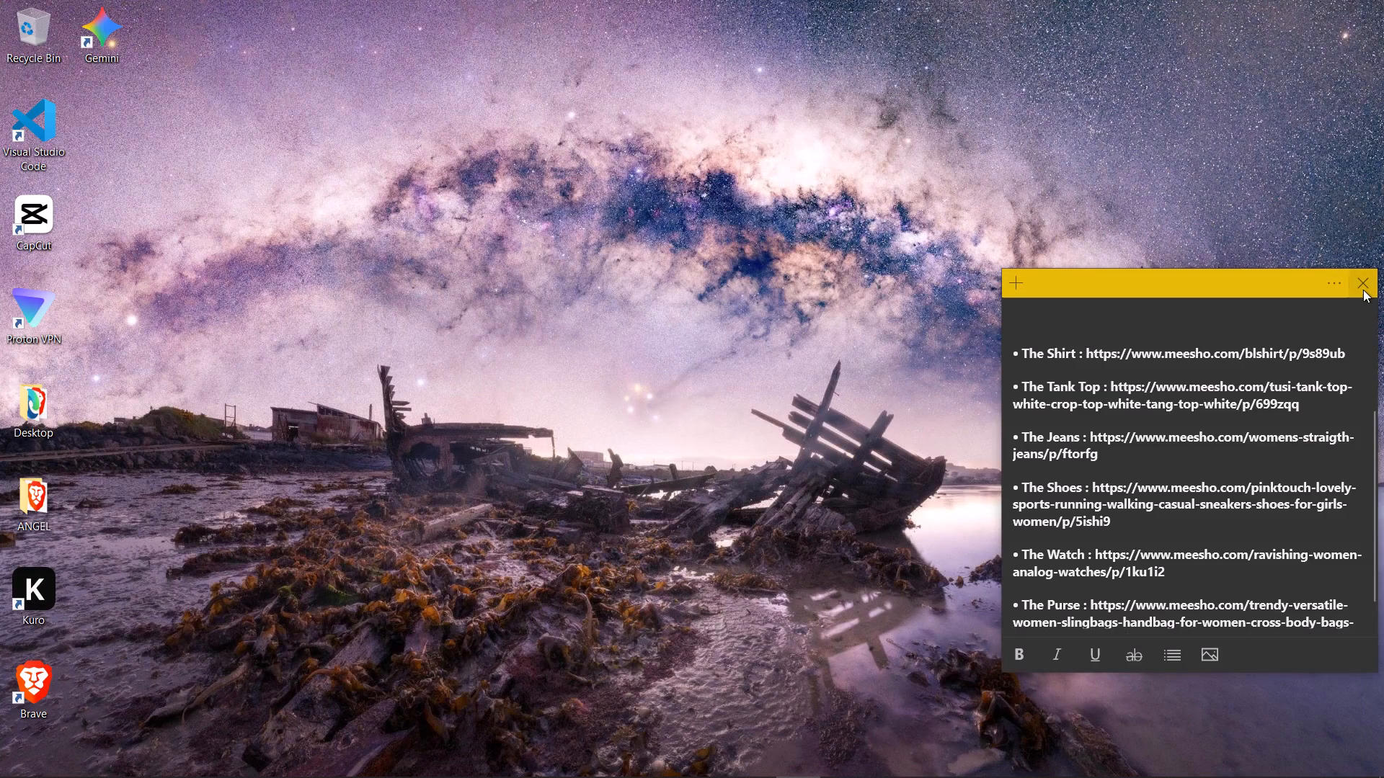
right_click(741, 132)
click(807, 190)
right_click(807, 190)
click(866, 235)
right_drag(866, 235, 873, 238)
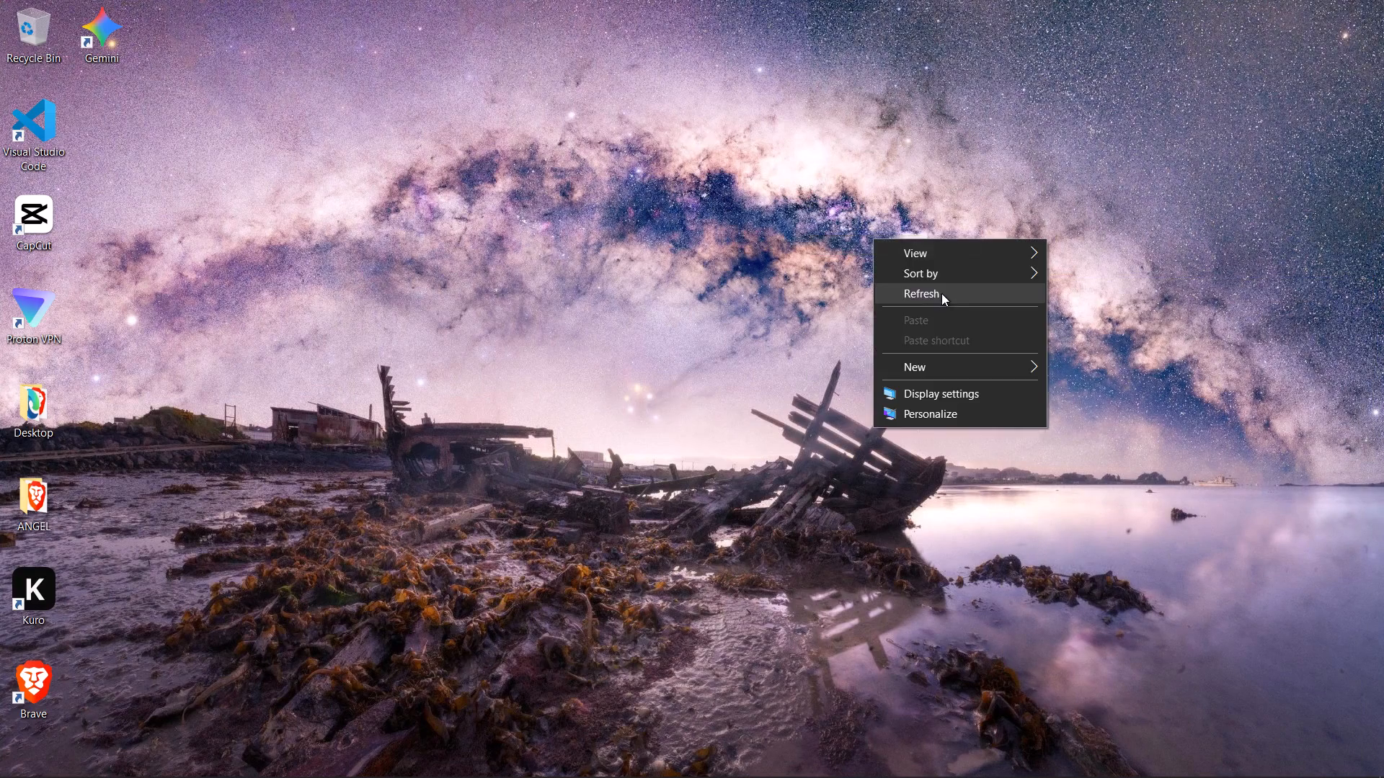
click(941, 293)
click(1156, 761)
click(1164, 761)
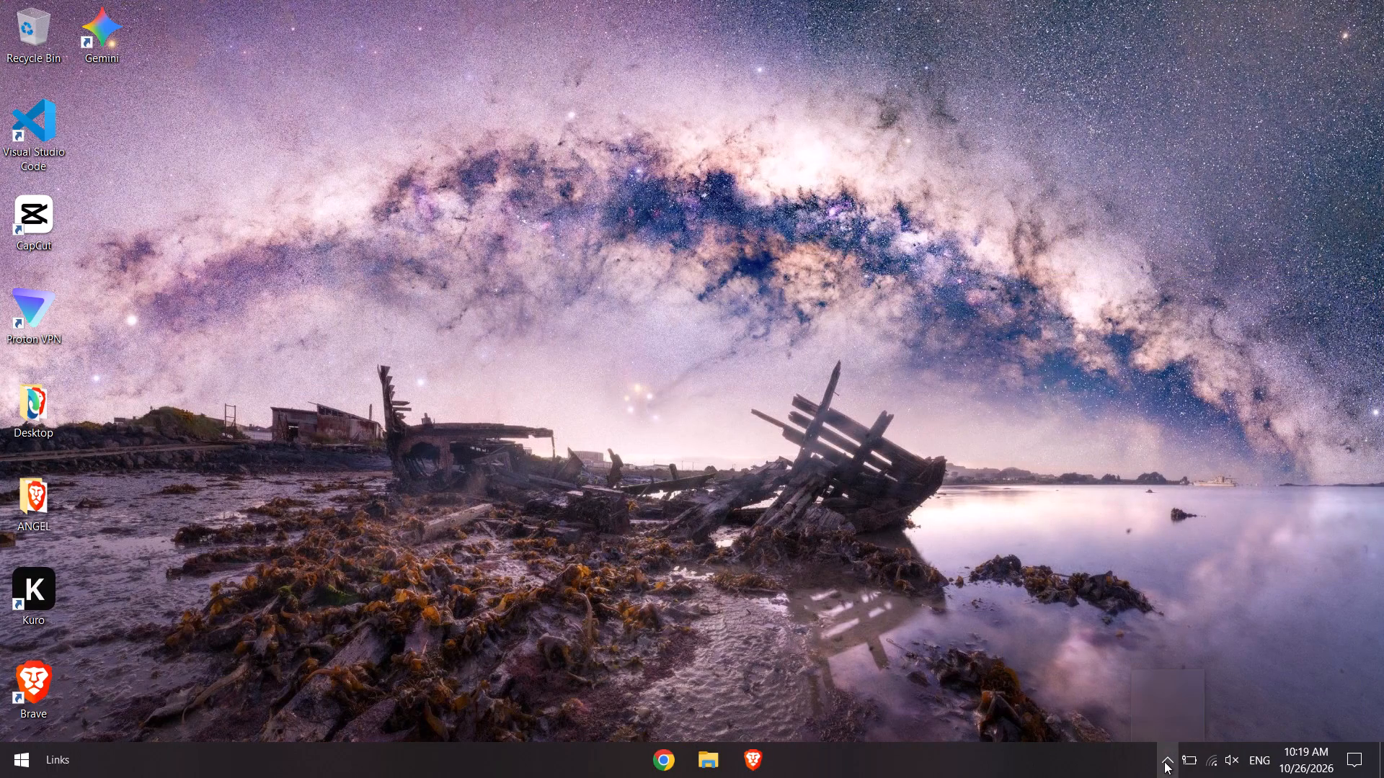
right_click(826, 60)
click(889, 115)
Launch CapCut from the desktop and dismiss its Environment testing window.
double_click(34, 206)
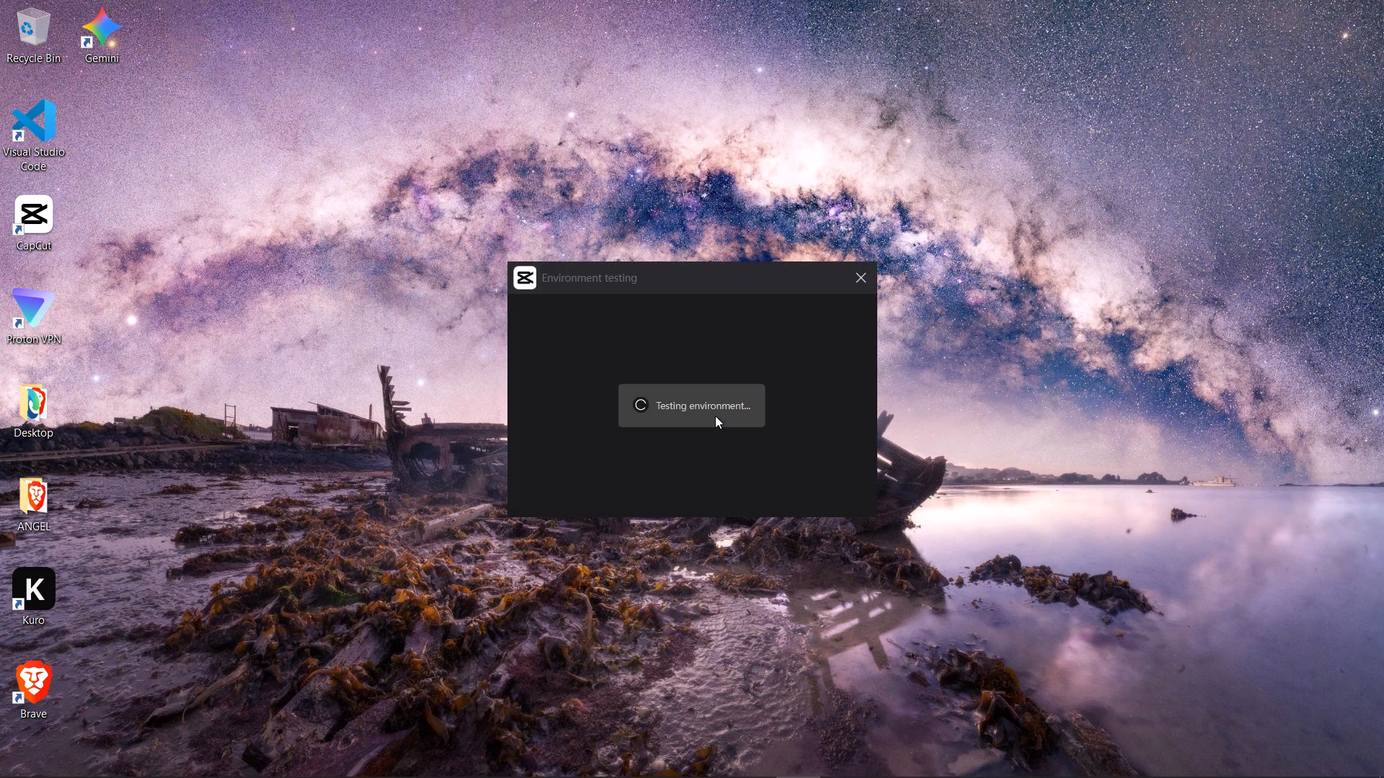
click(851, 289)
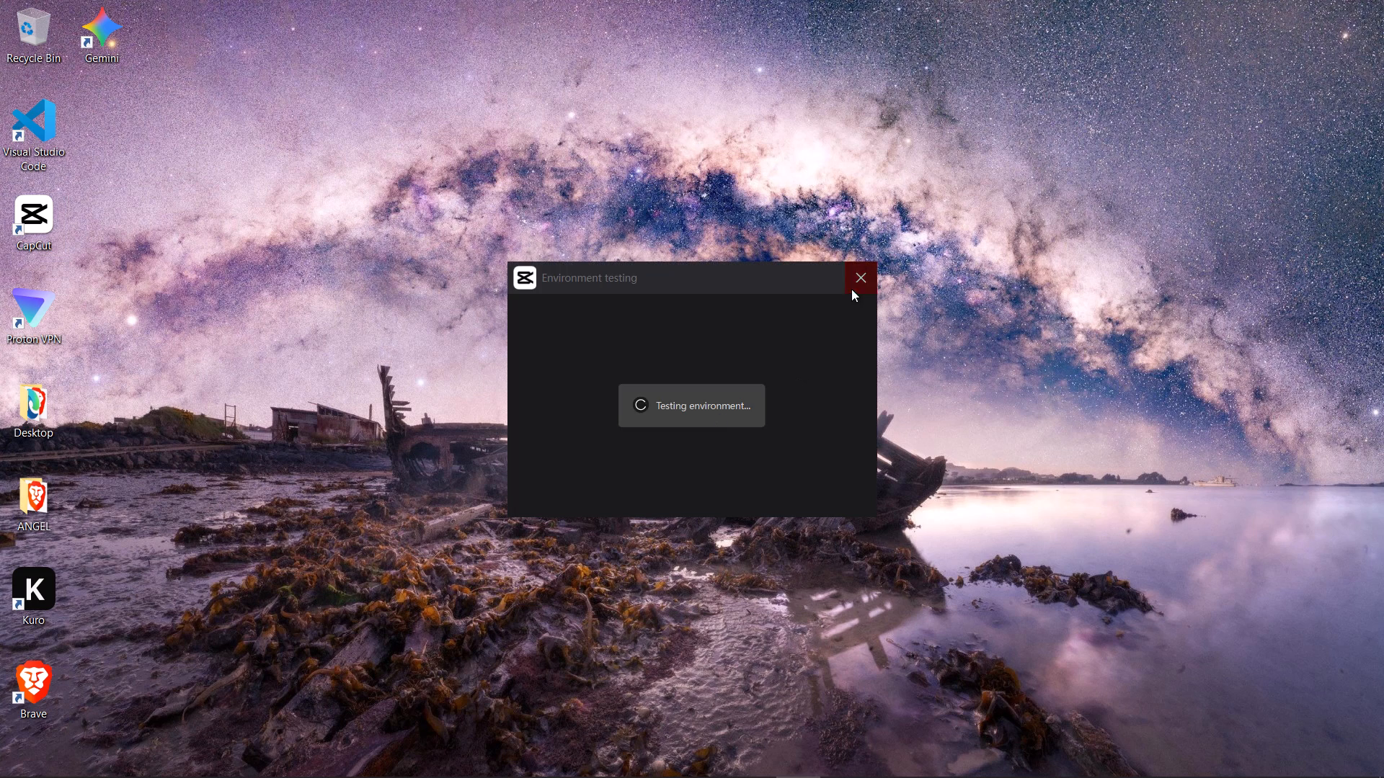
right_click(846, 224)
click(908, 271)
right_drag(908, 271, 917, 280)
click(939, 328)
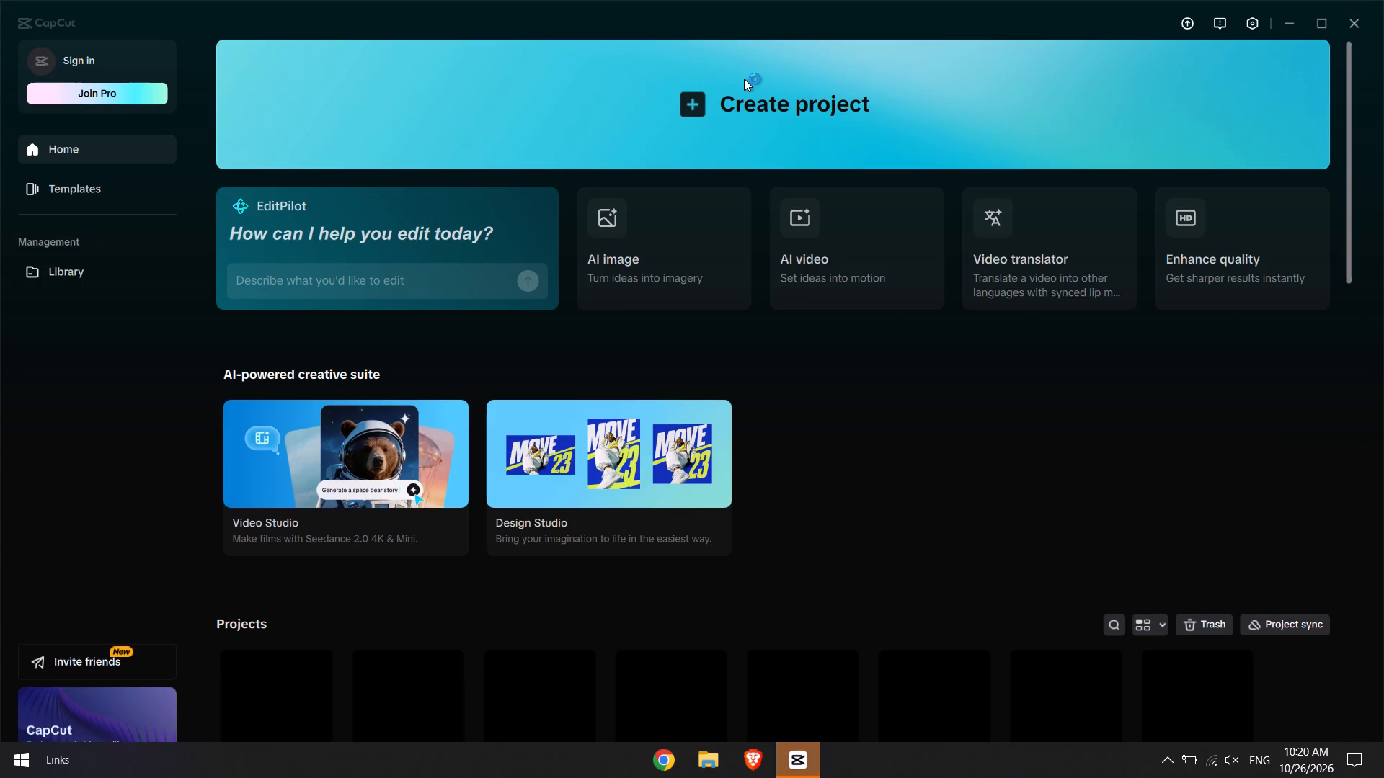
Create a new video project and wait for its editor to open.
click(741, 86)
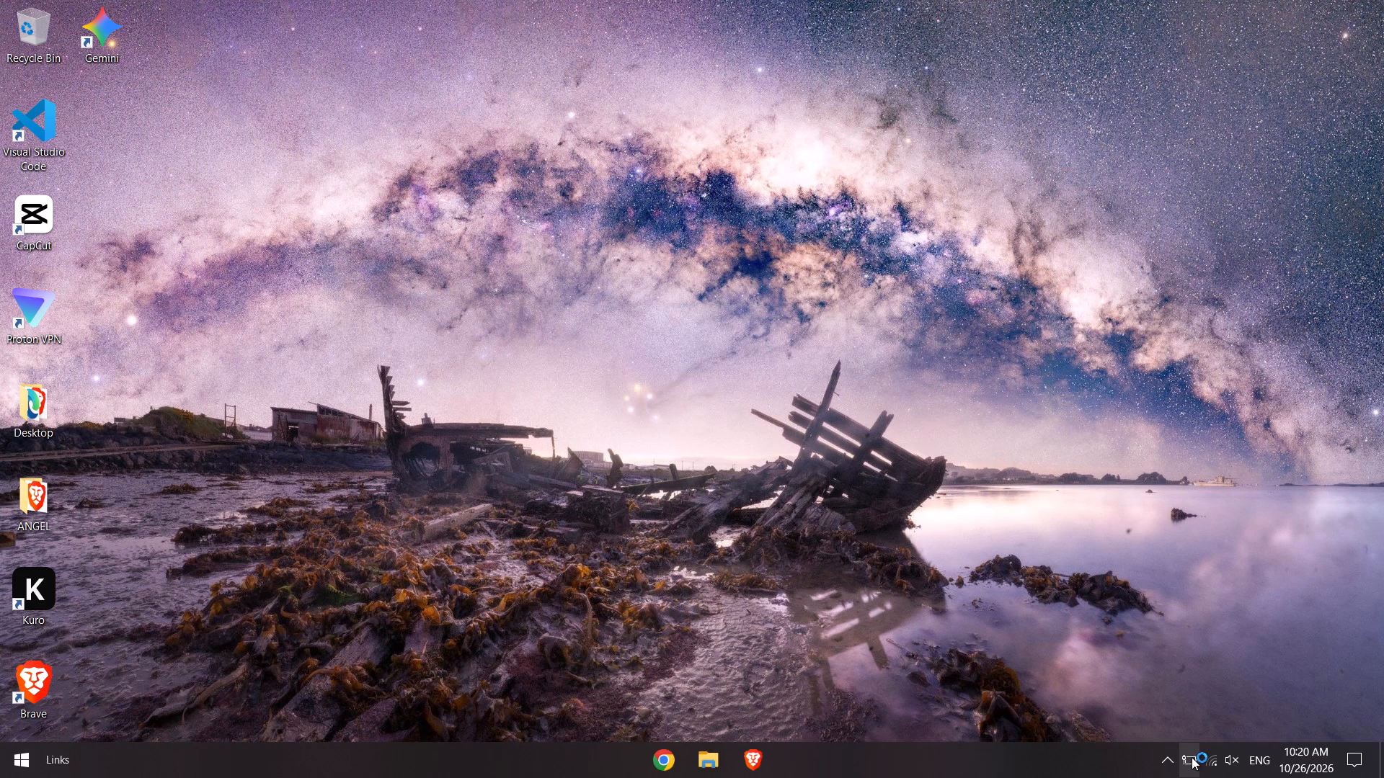
click(1172, 755)
click(981, 197)
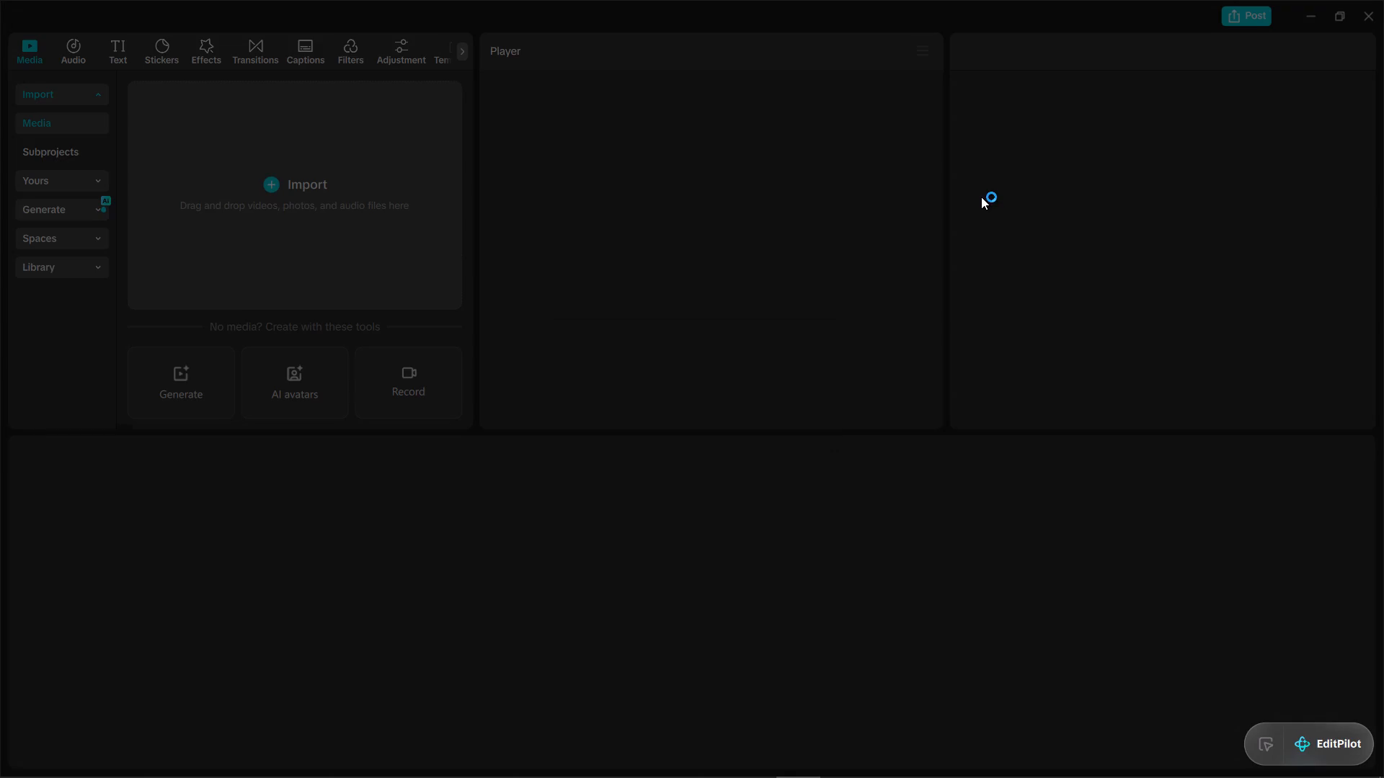
Import all of today's files from the Downloads folder: the mirror selfie, the product images and Video-48075.
click(324, 190)
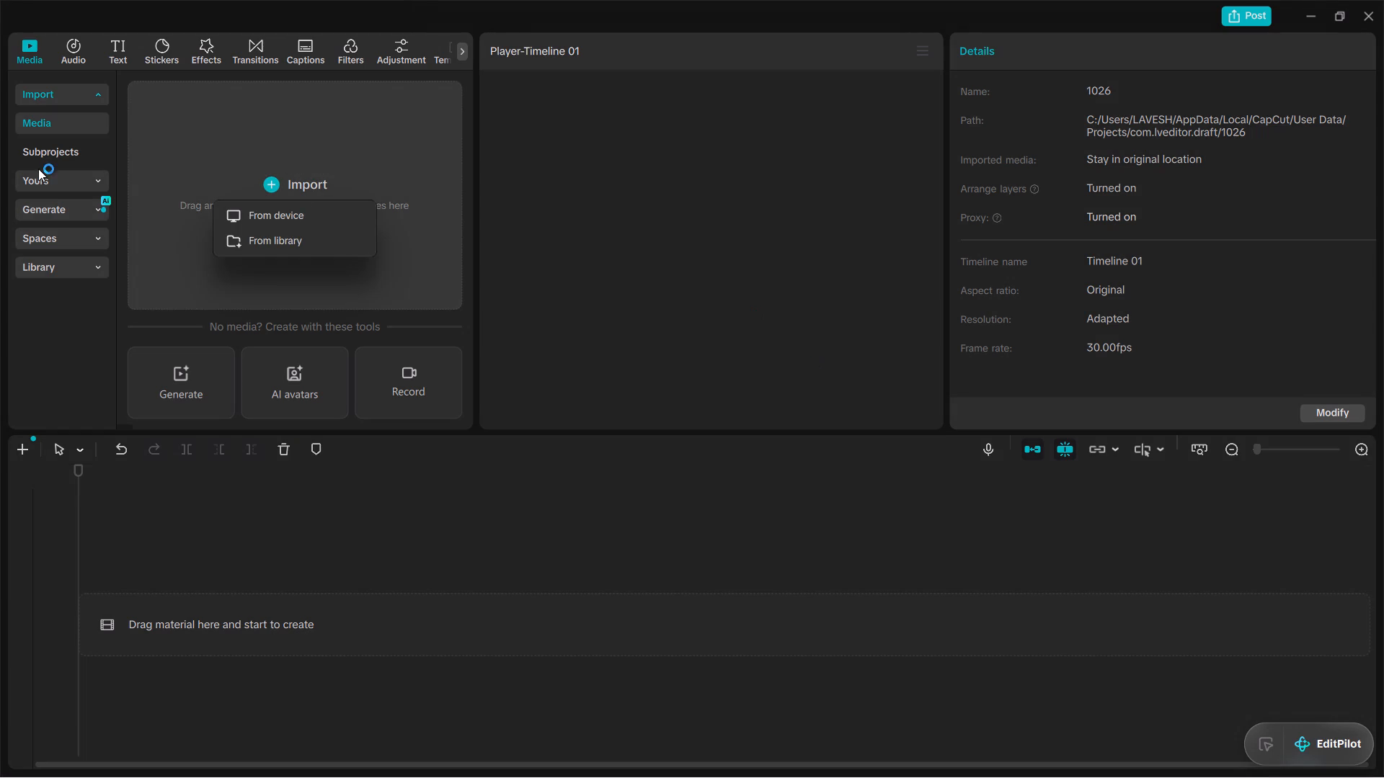
click(254, 217)
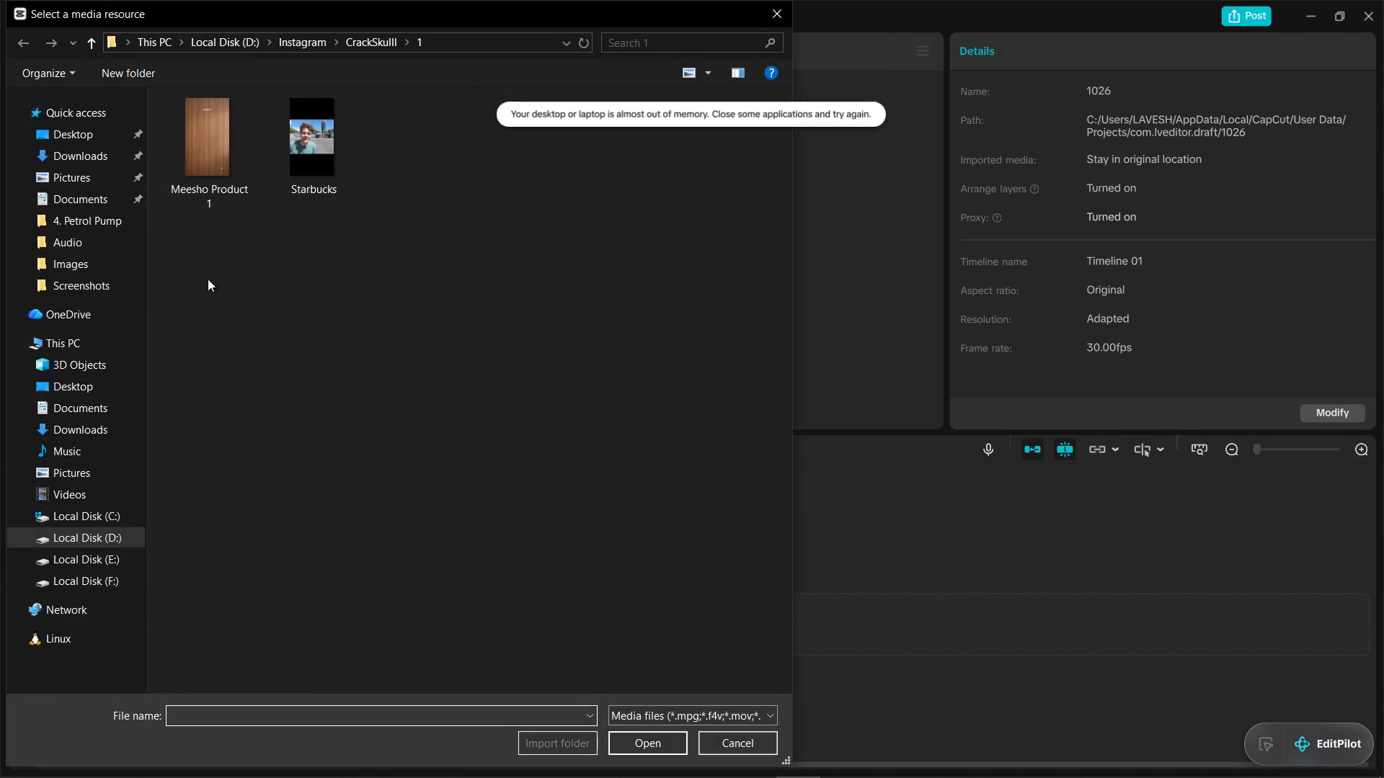
click(105, 428)
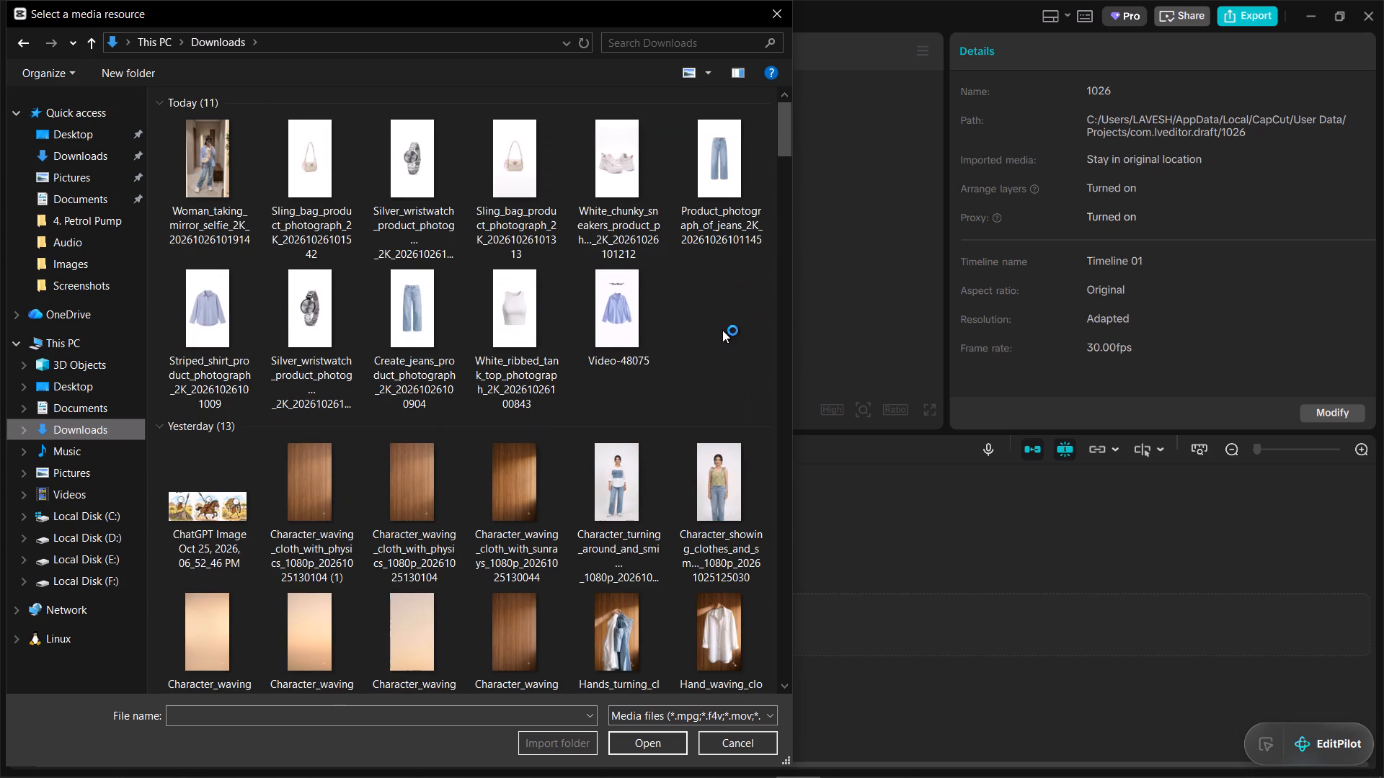
drag(722, 330, 200, 138)
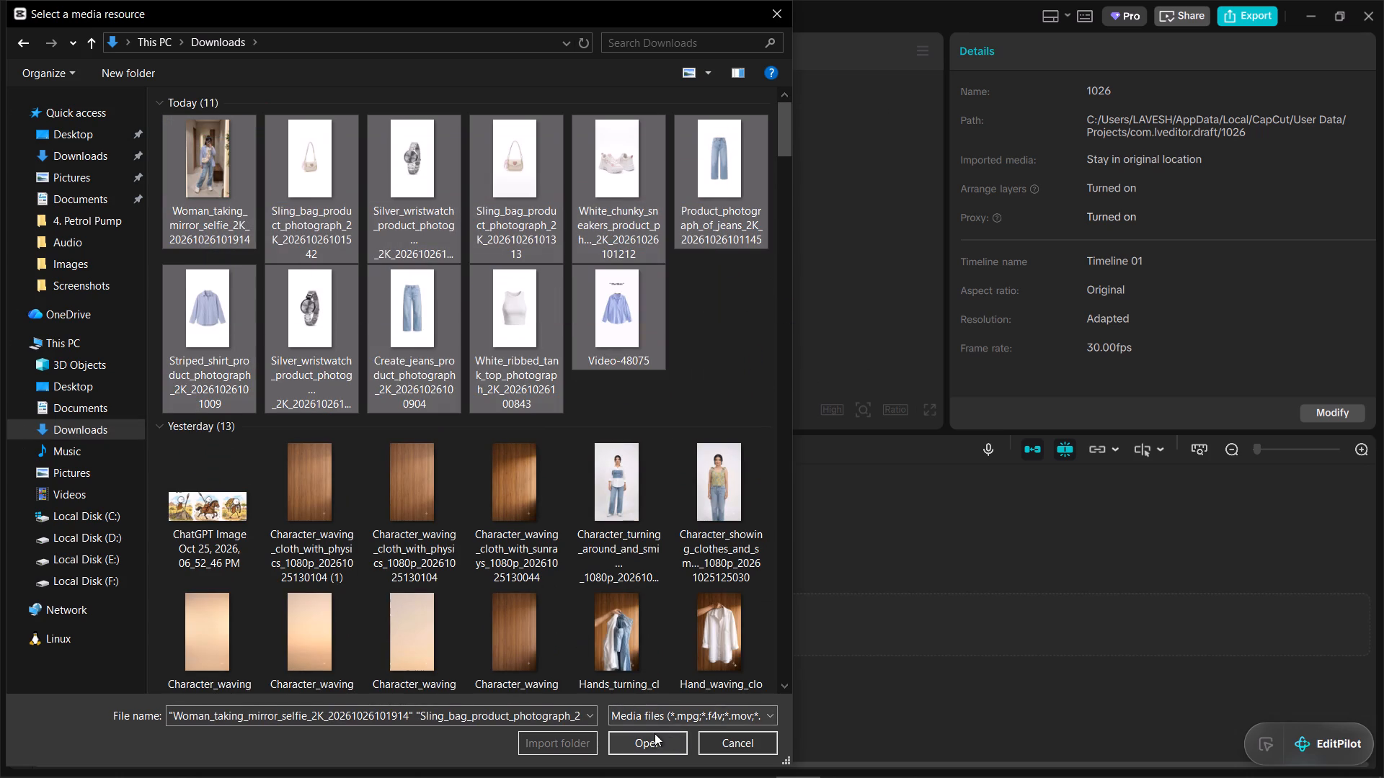
click(654, 740)
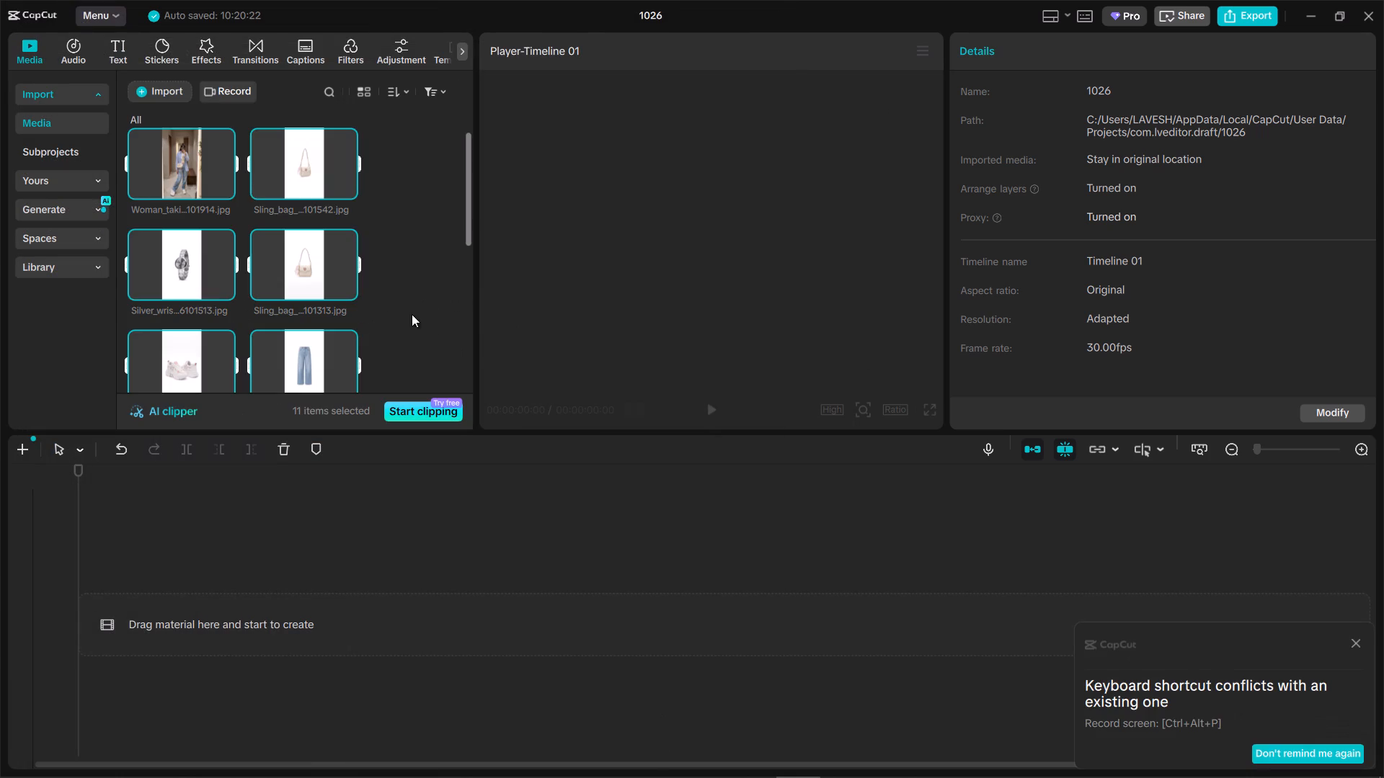
click(430, 301)
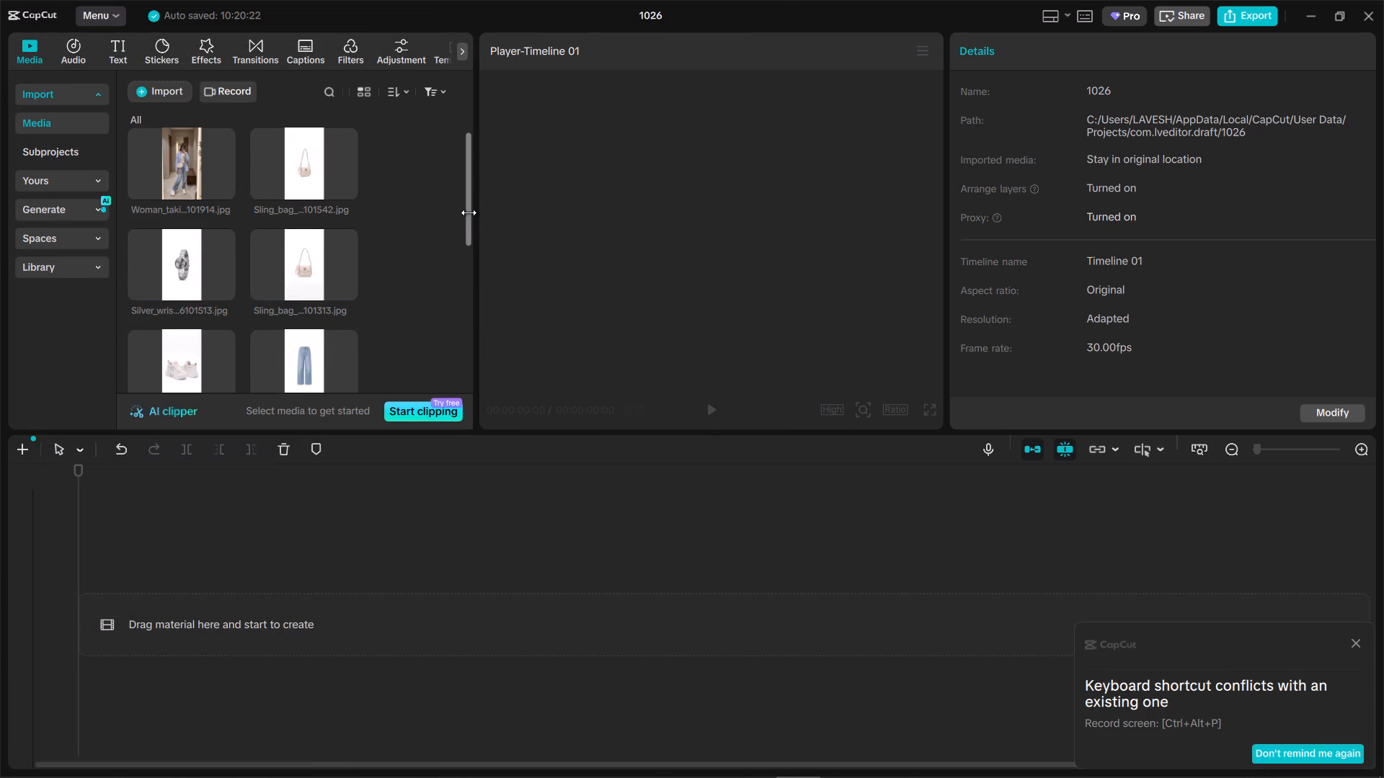
Look through the imported product images and reference clip in the project media.
drag(469, 213, 472, 419)
scroll(404, 301, up, 6)
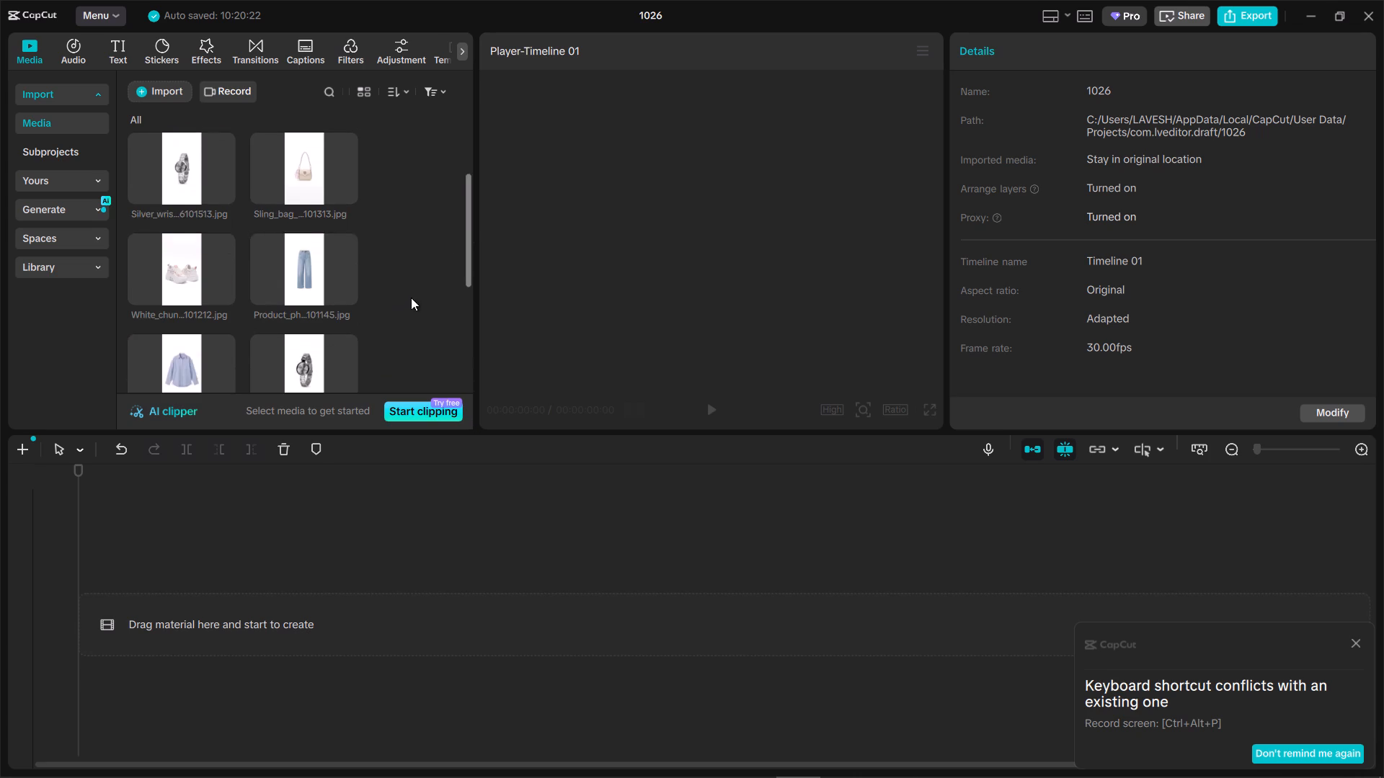
scroll(411, 298, up, 3)
scroll(434, 305, down, 3)
scroll(378, 281, down, 4)
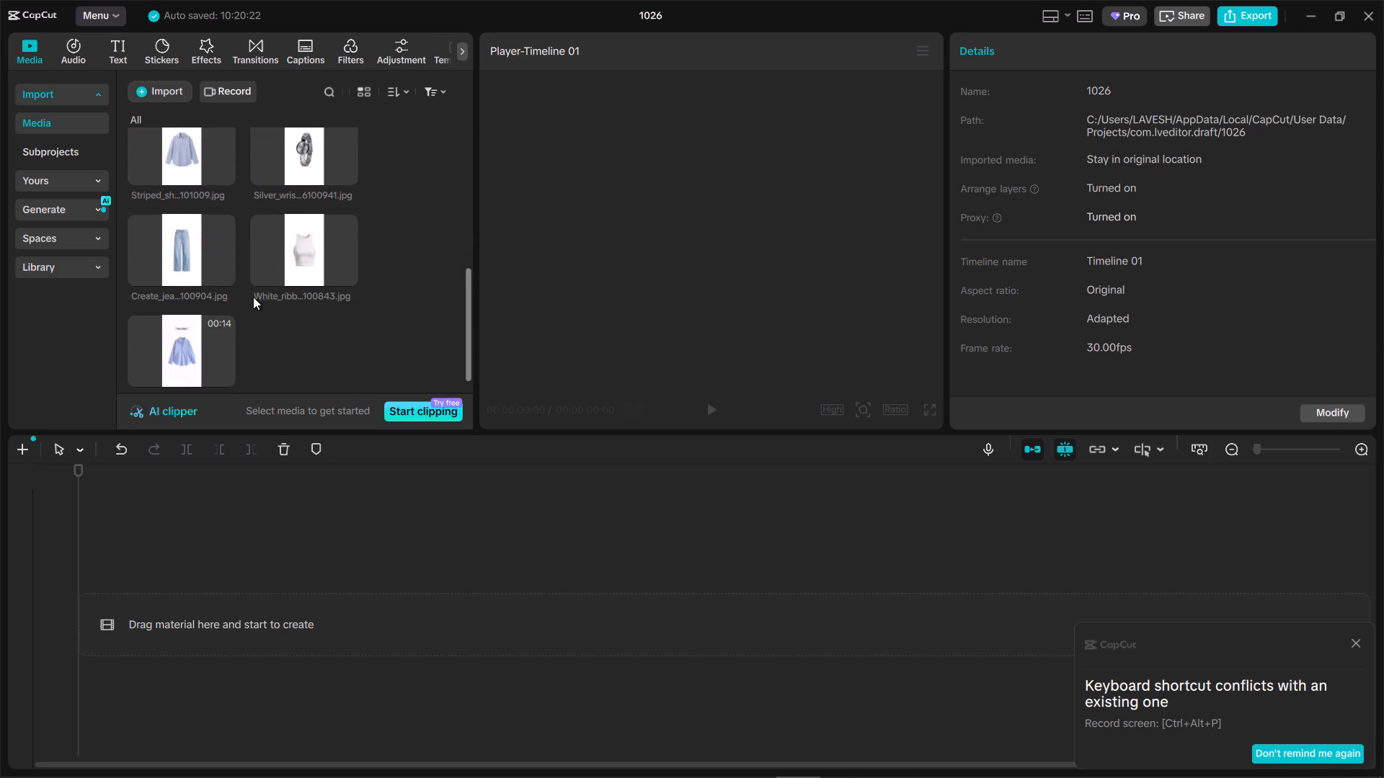
scroll(302, 292, up, 2)
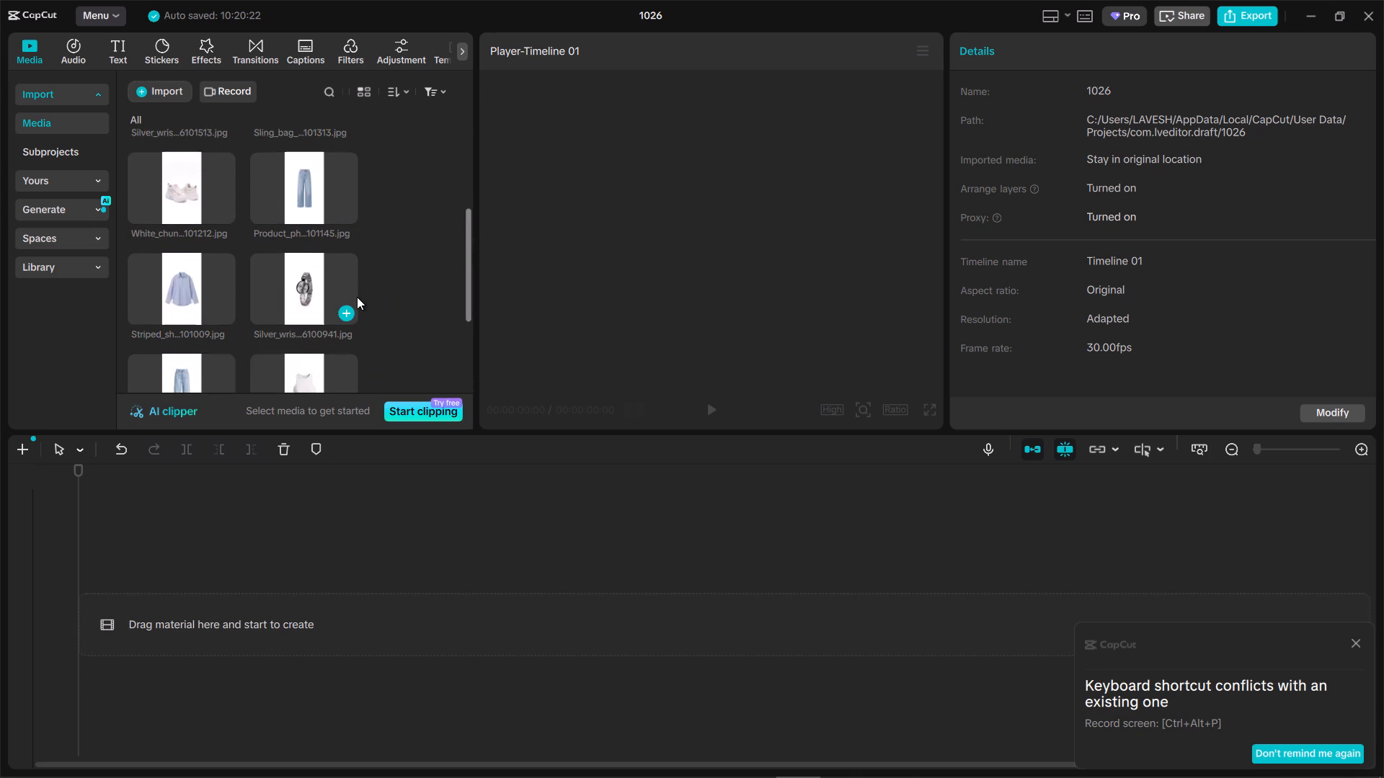
scroll(357, 297, up, 5)
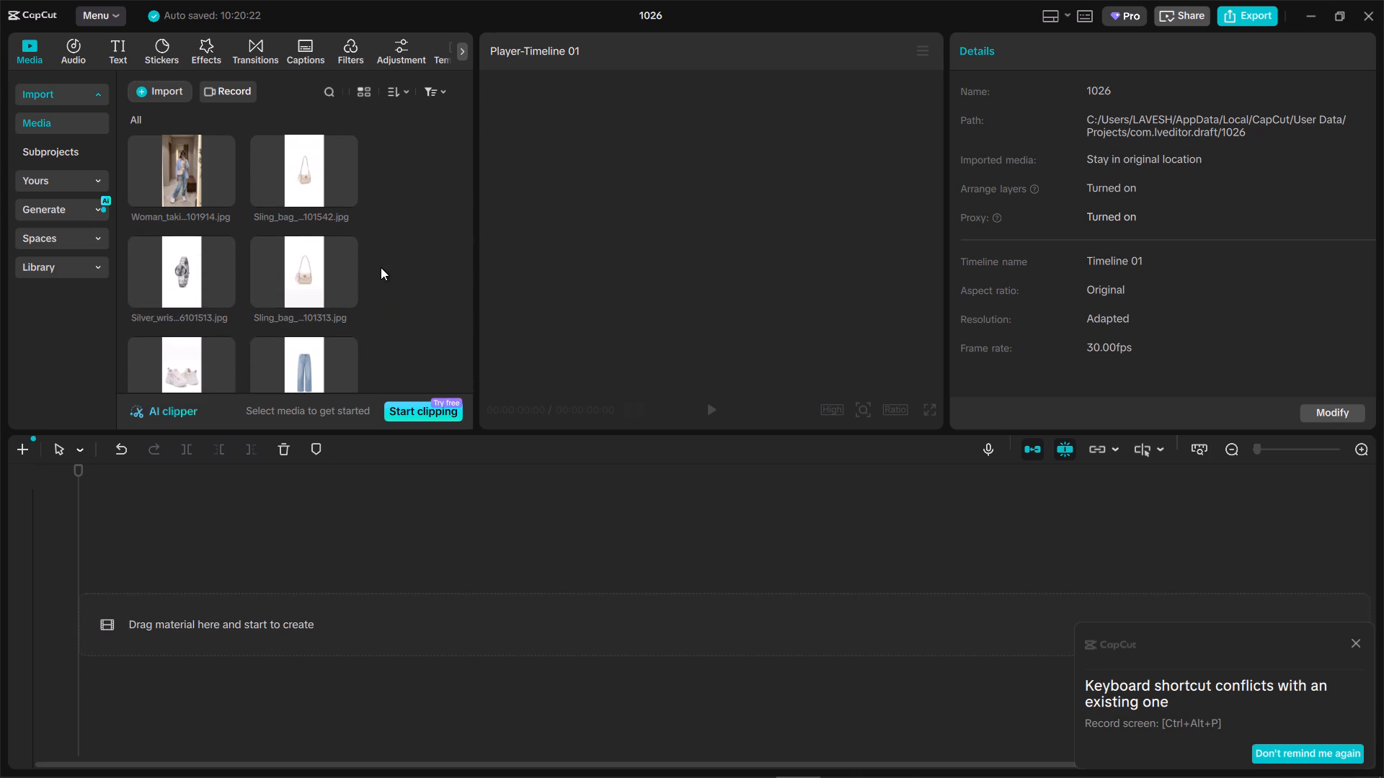
Add the reference clip Video-48075.mp4 to the empty timeline.
scroll(381, 267, down, 14)
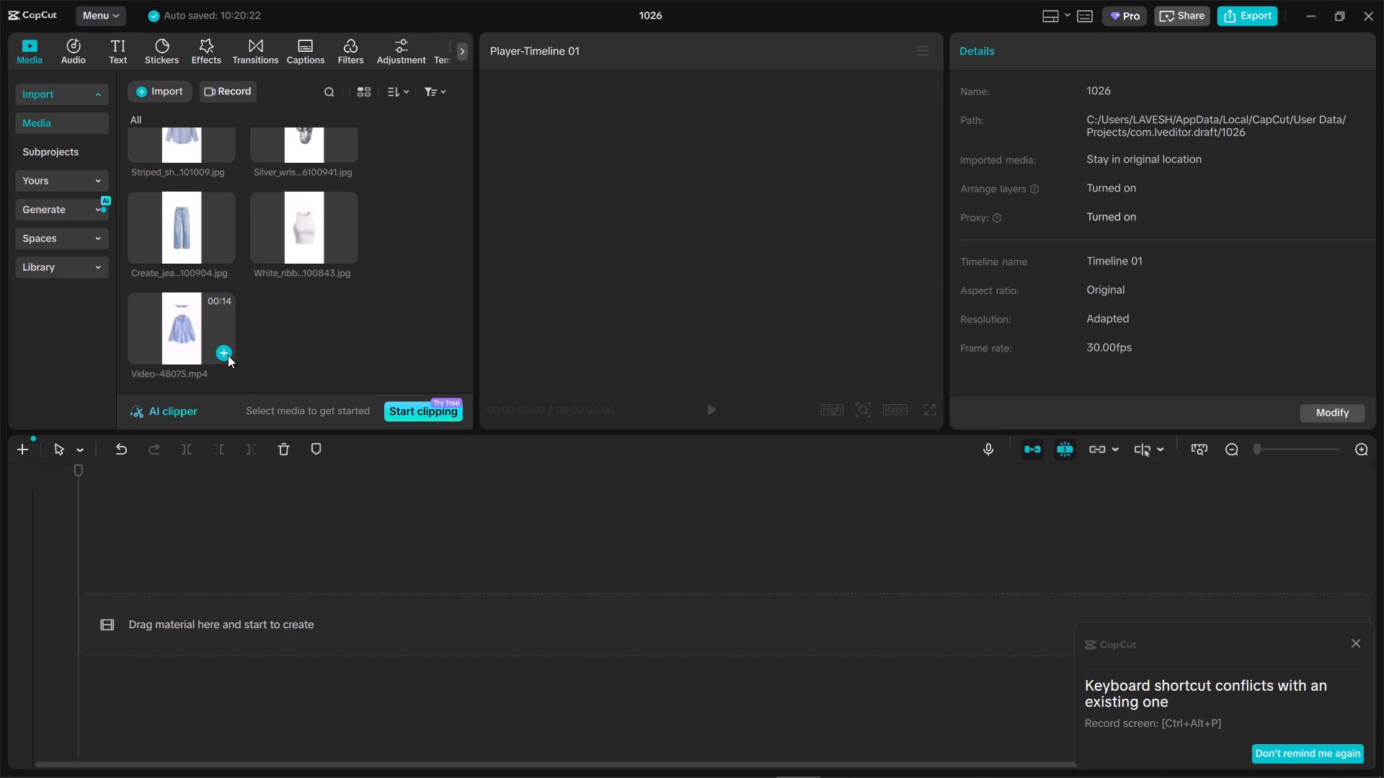
click(224, 349)
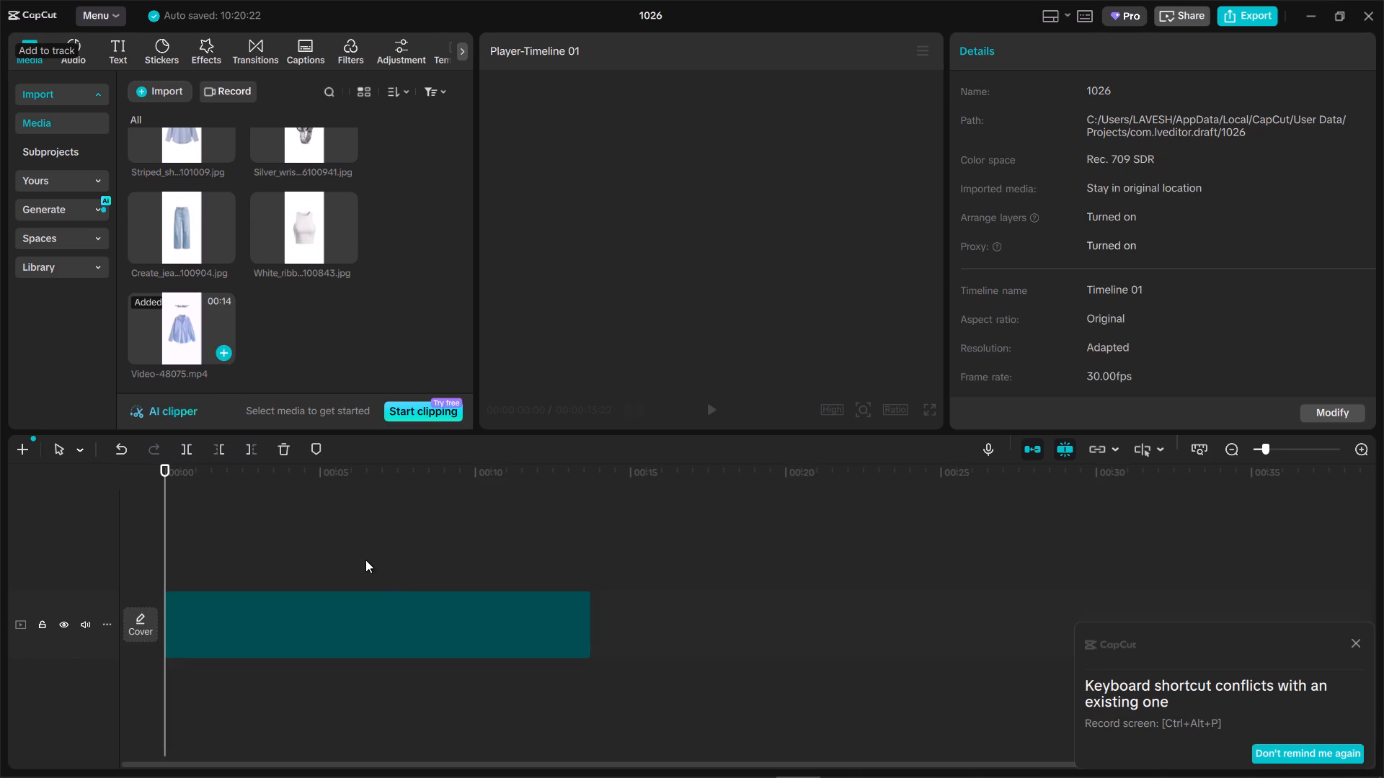
click(365, 560)
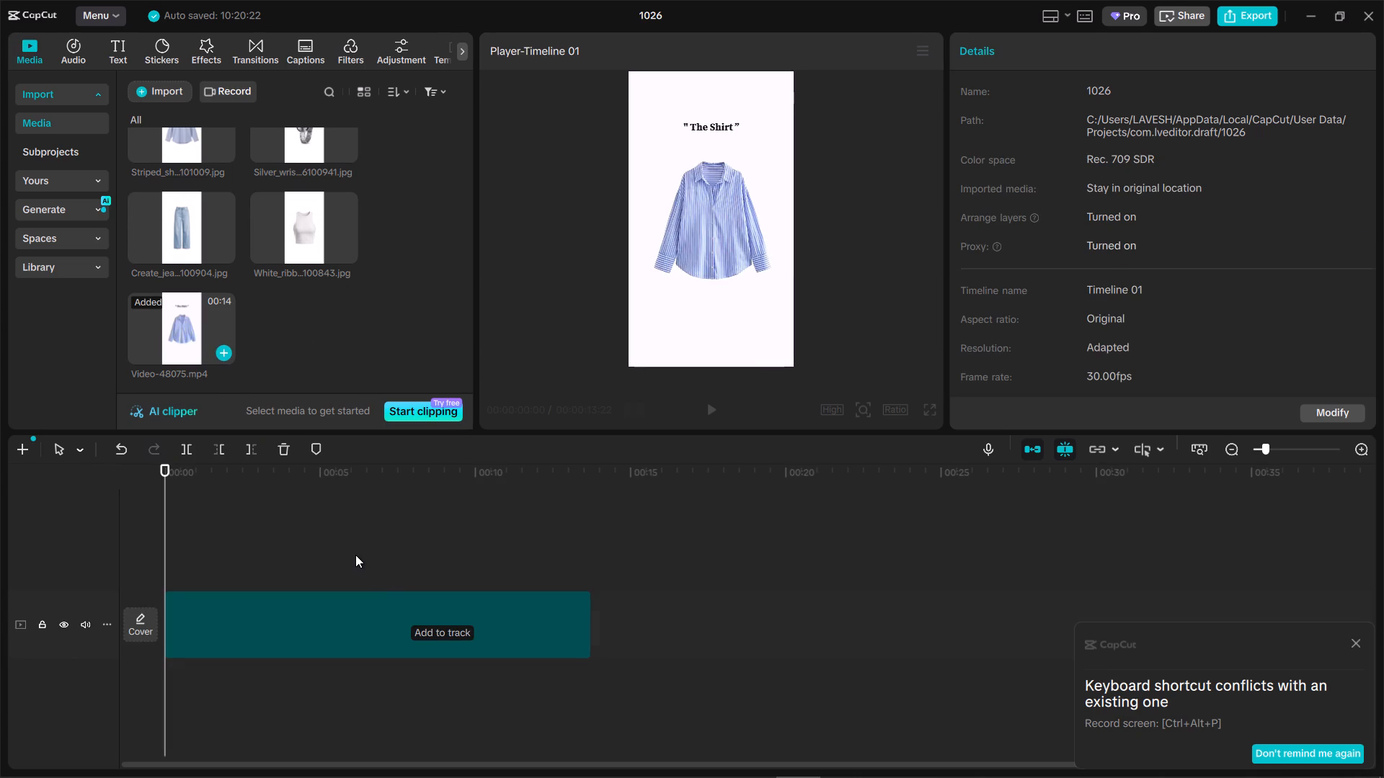
click(355, 555)
drag(355, 555, 32, 548)
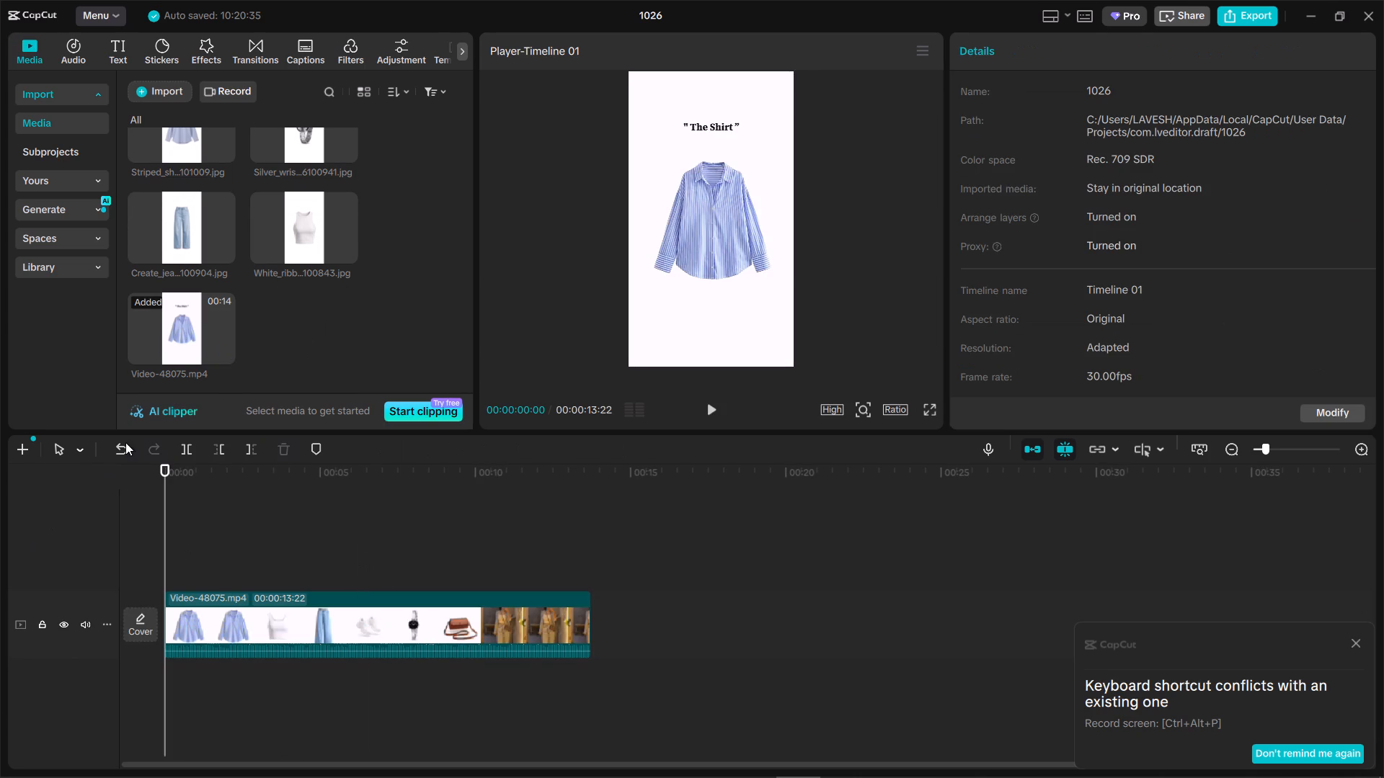
Preview the striped shirt product image and add it at the start of the timeline, ahead of the reference video.
scroll(214, 271, up, 3)
click(187, 363)
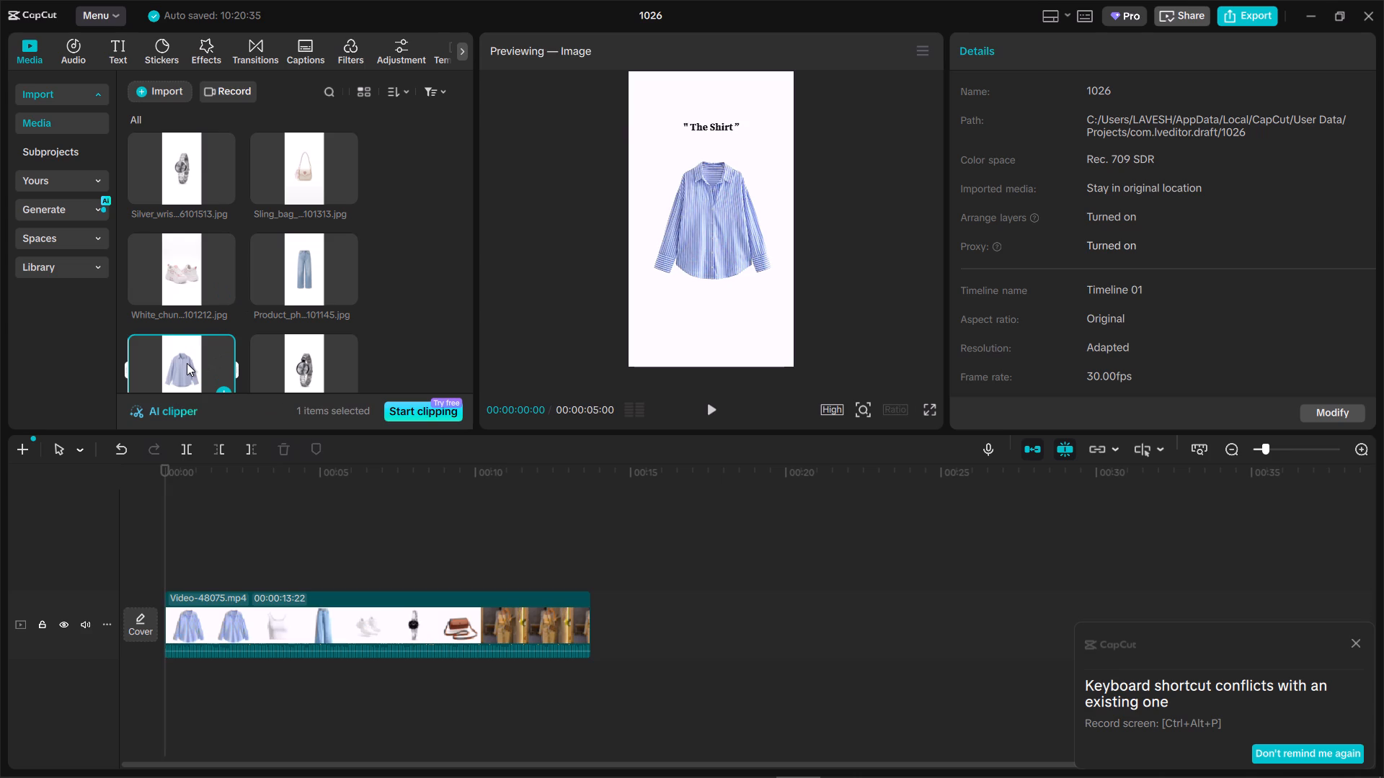
scroll(301, 339, up, 3)
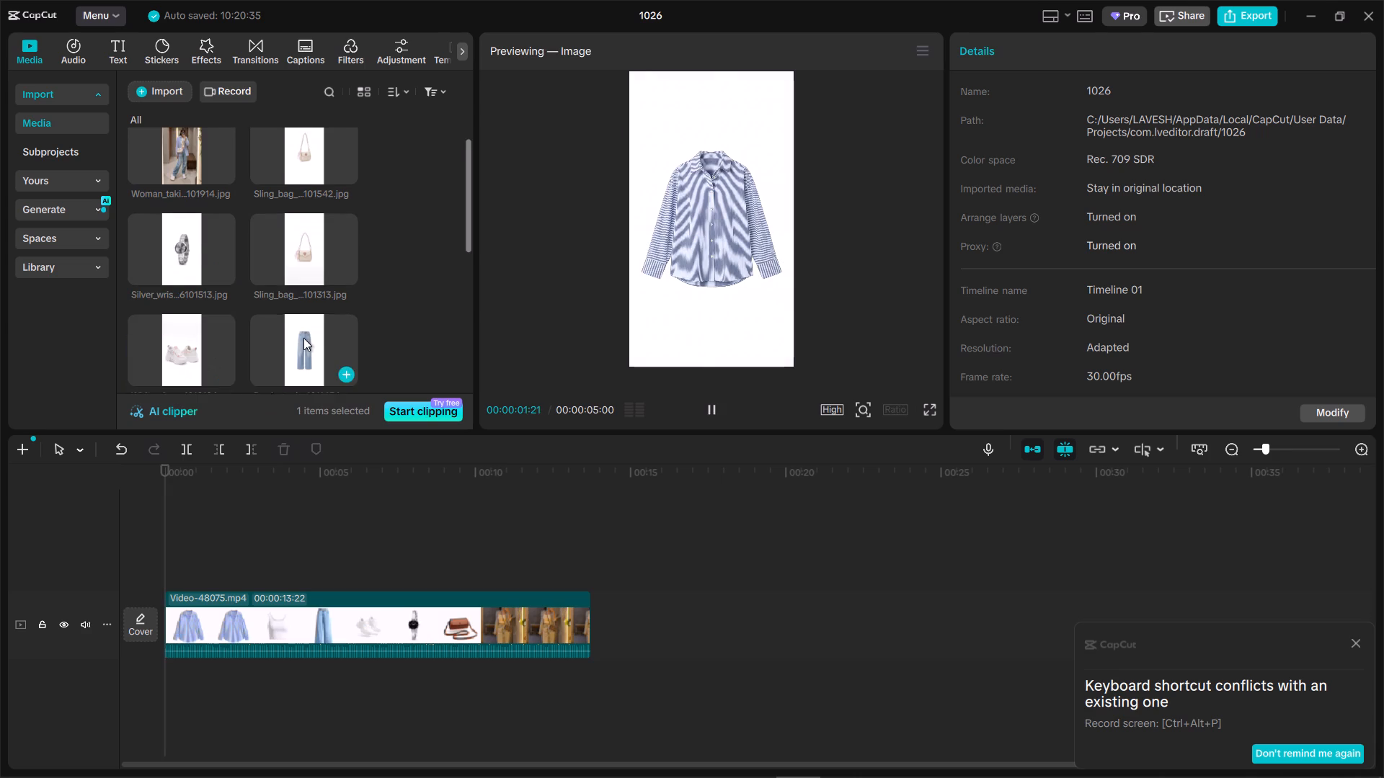
scroll(305, 338, down, 5)
scroll(213, 341, up, 2)
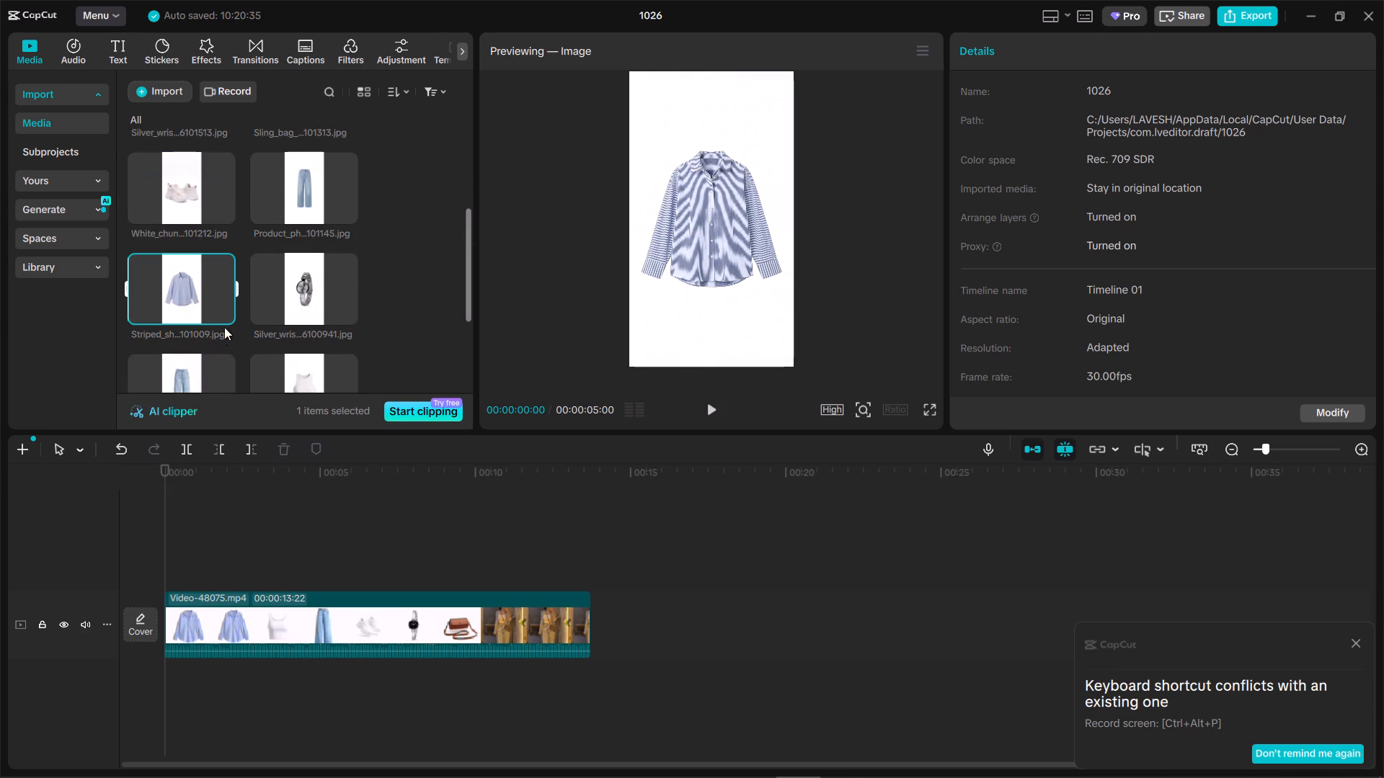
click(218, 313)
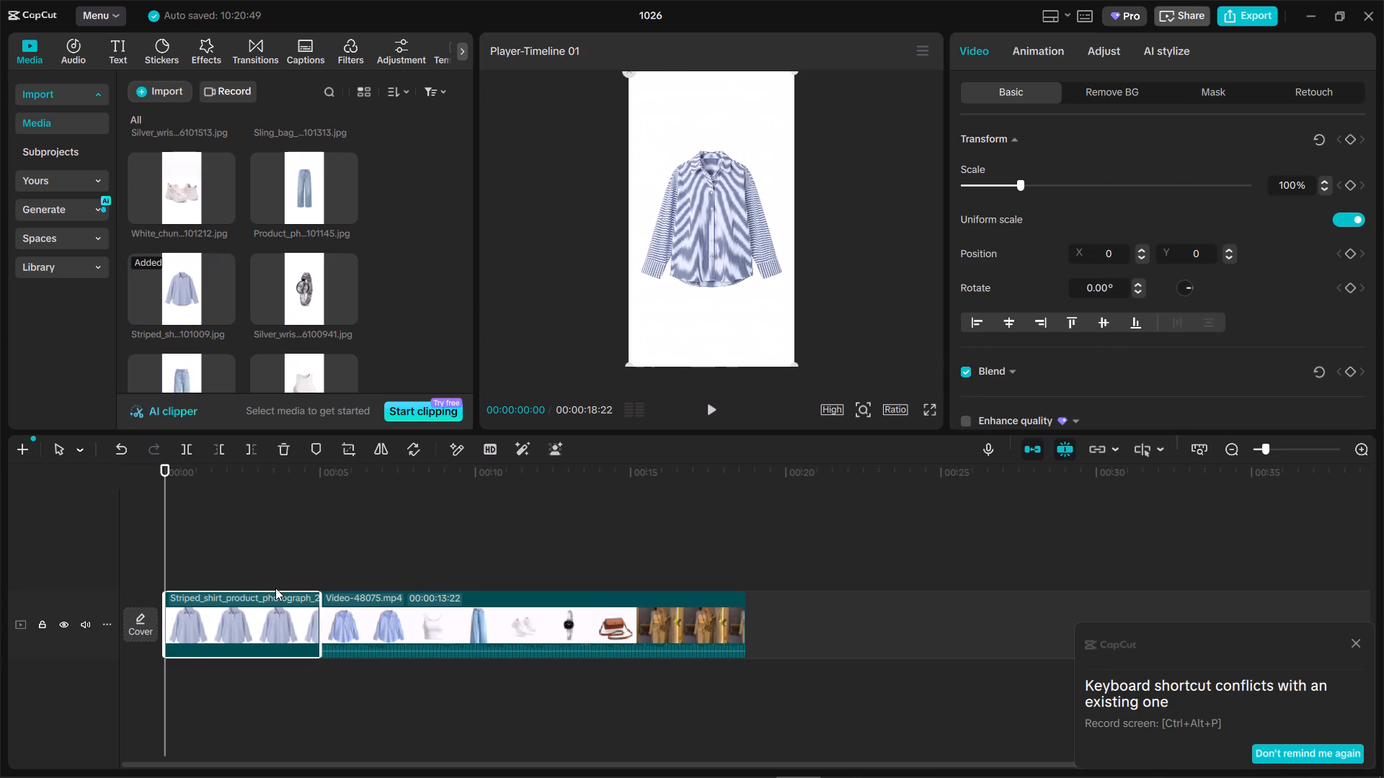
View the striped shirt clip in full screen and return to the editor.
click(931, 409)
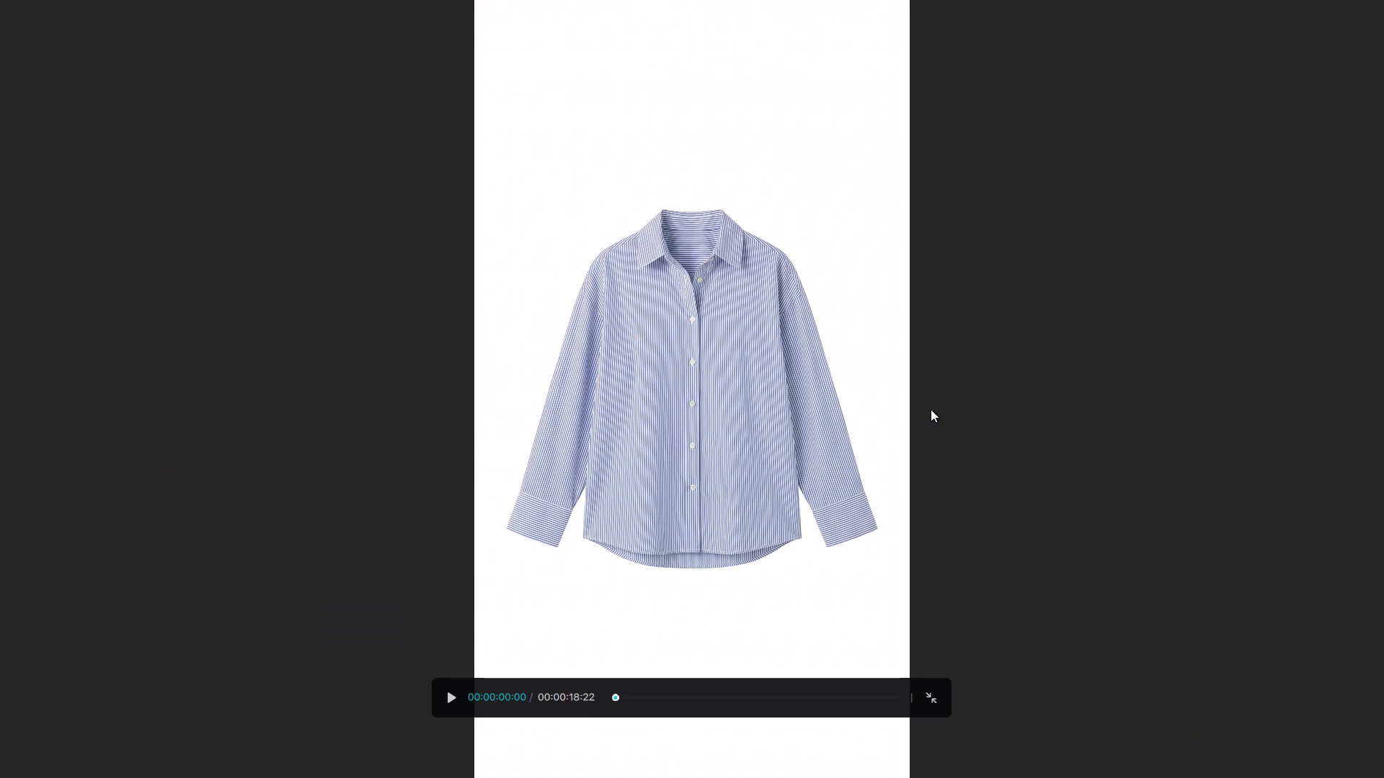
key(Escape)
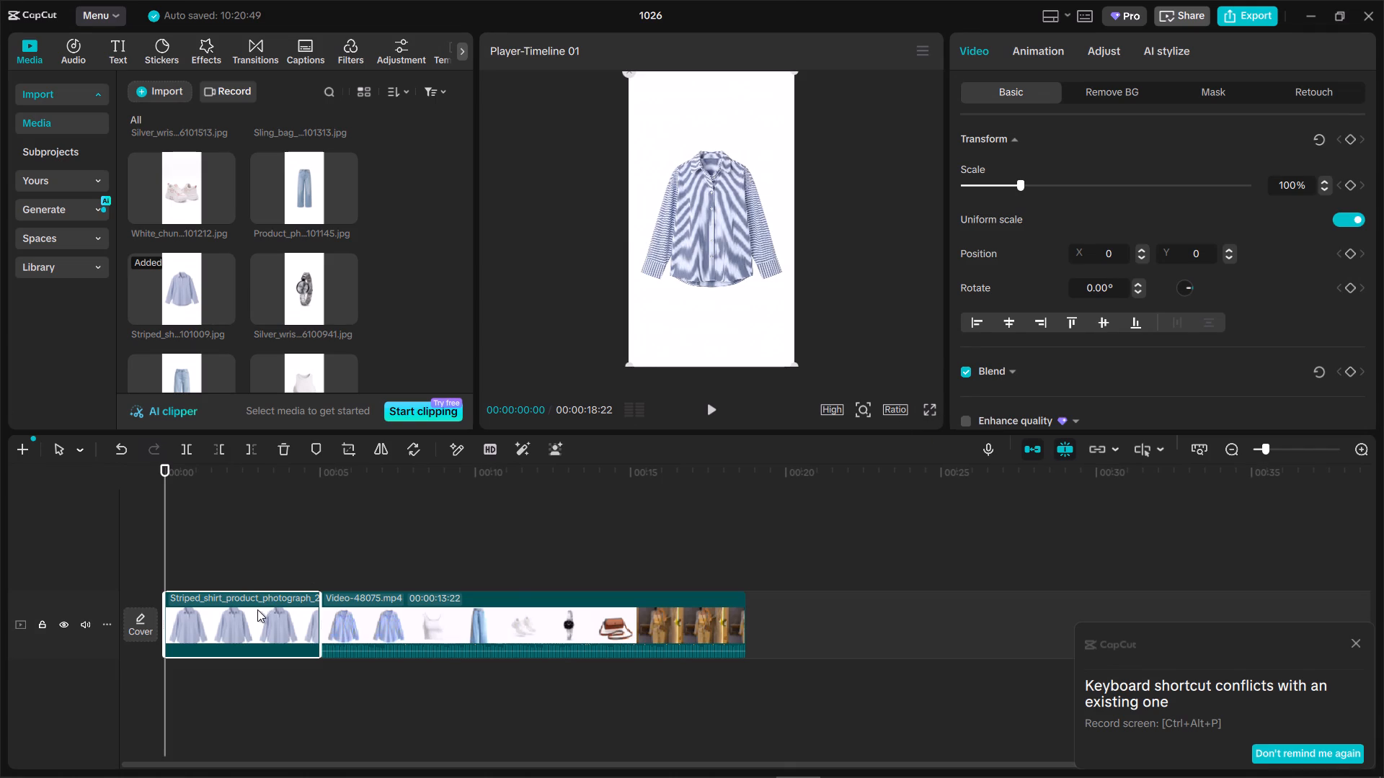
Move the striped shirt clip onto a new track above the reference video, starting at 00:00.
drag(247, 622, 249, 555)
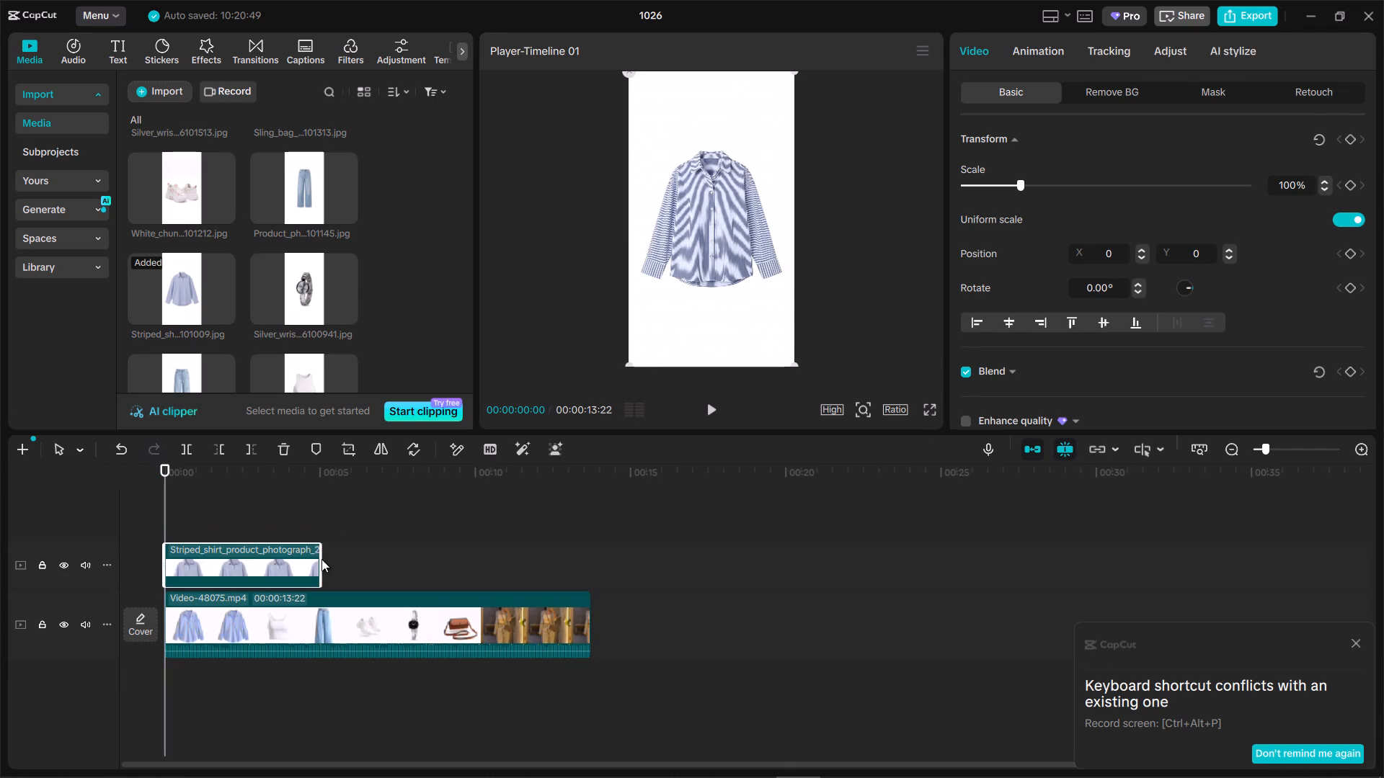
Add the white ribbed tank top image and place it directly after the shirt clip on the upper track.
click(409, 551)
drag(409, 551, 319, 535)
click(292, 563)
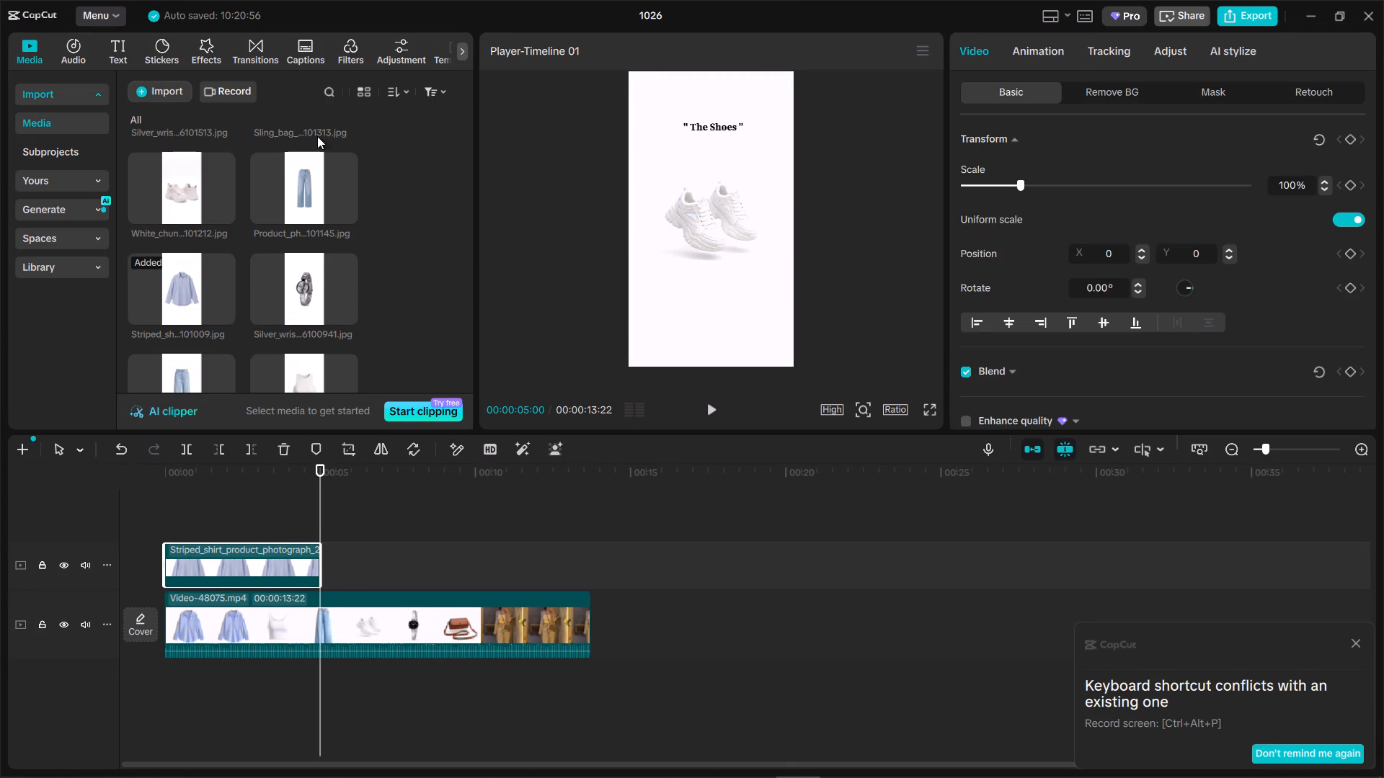
scroll(305, 282, down, 2)
click(349, 251)
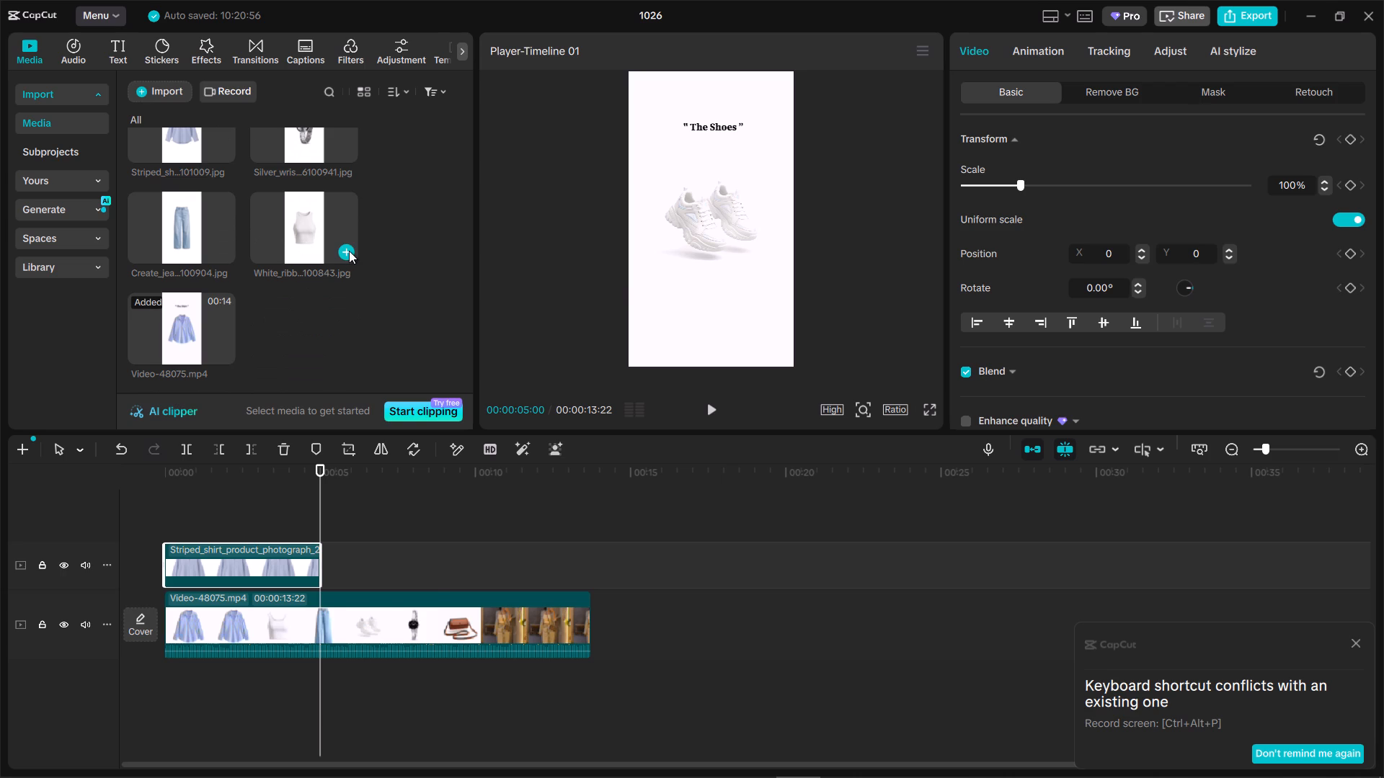
drag(265, 609, 425, 558)
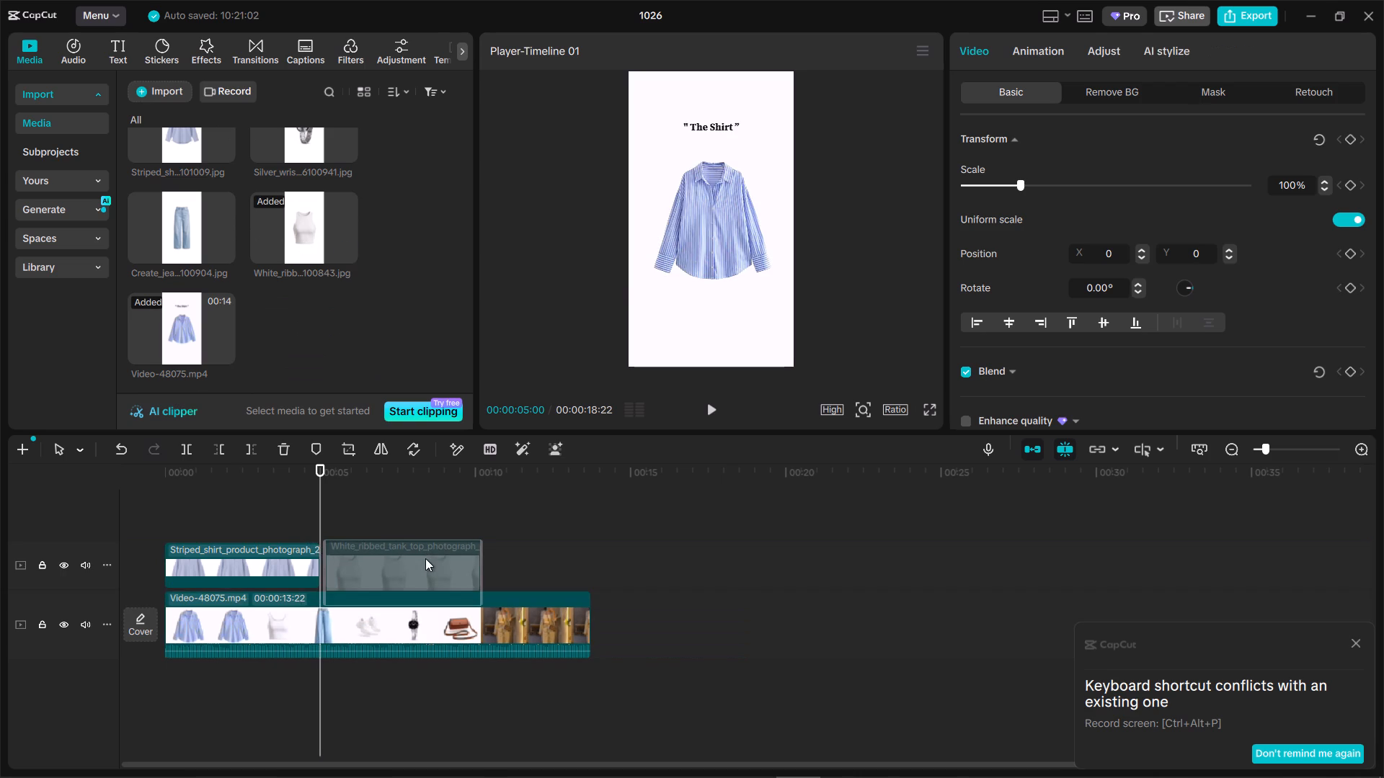
drag(425, 558, 420, 559)
click(481, 559)
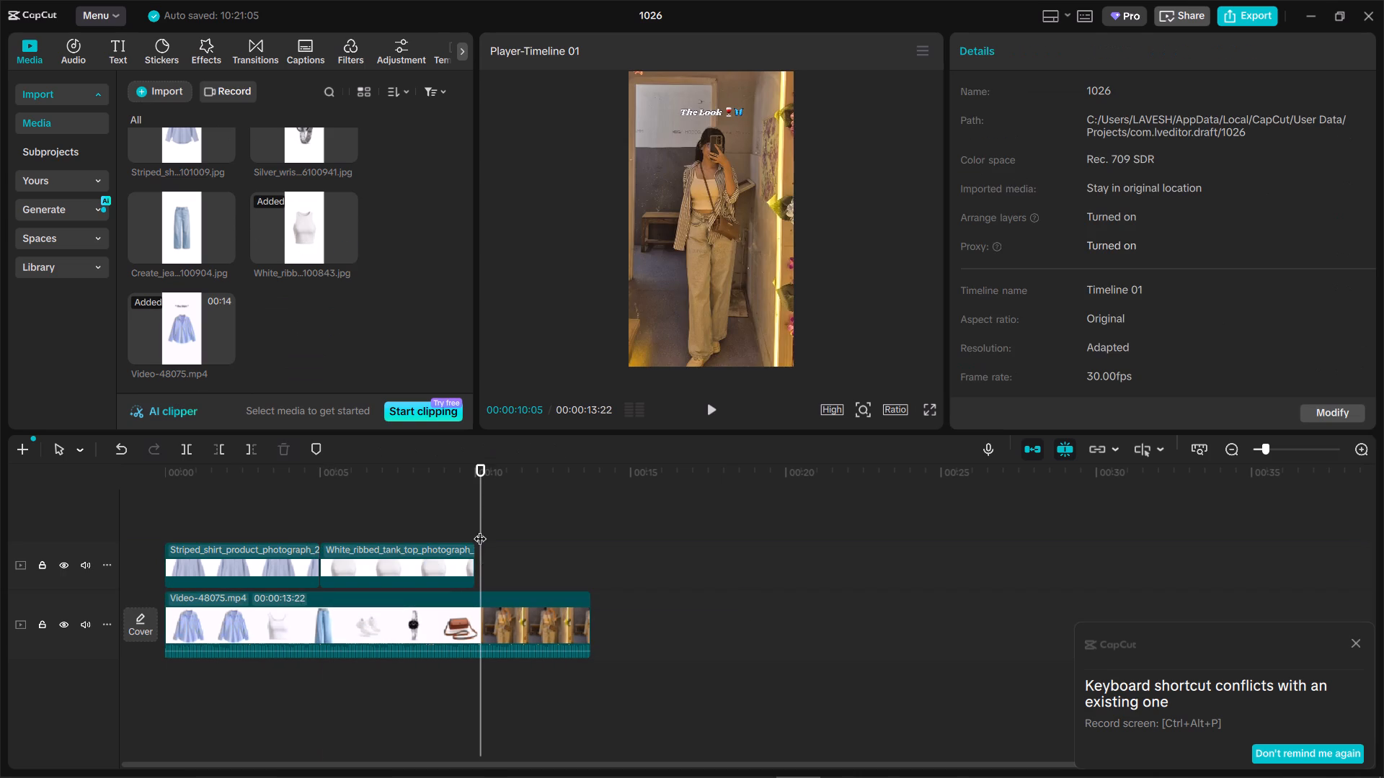
drag(482, 519, 404, 500)
Compare the two jeans product images in the media library by previewing each of them.
scroll(239, 249, up, 2)
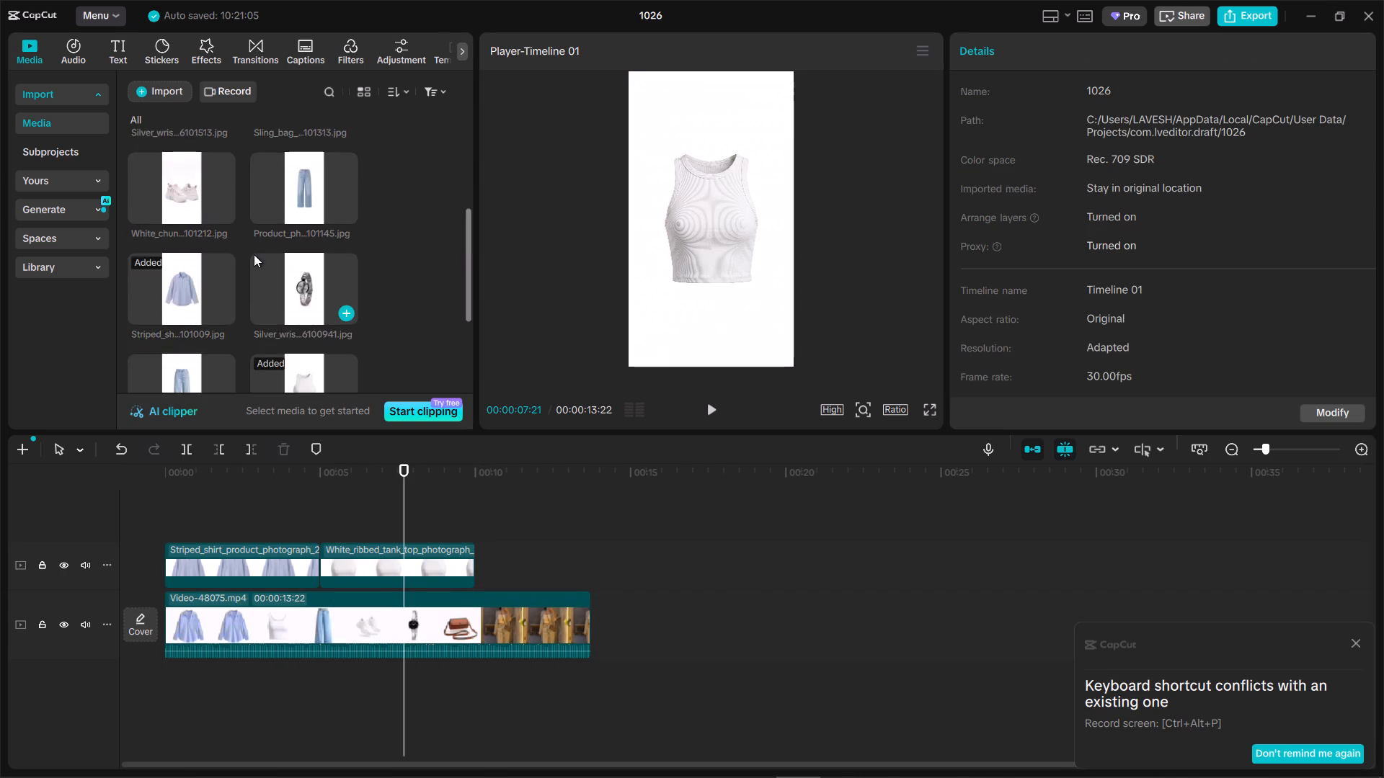
scroll(253, 248, up, 2)
scroll(280, 243, down, 1)
click(297, 272)
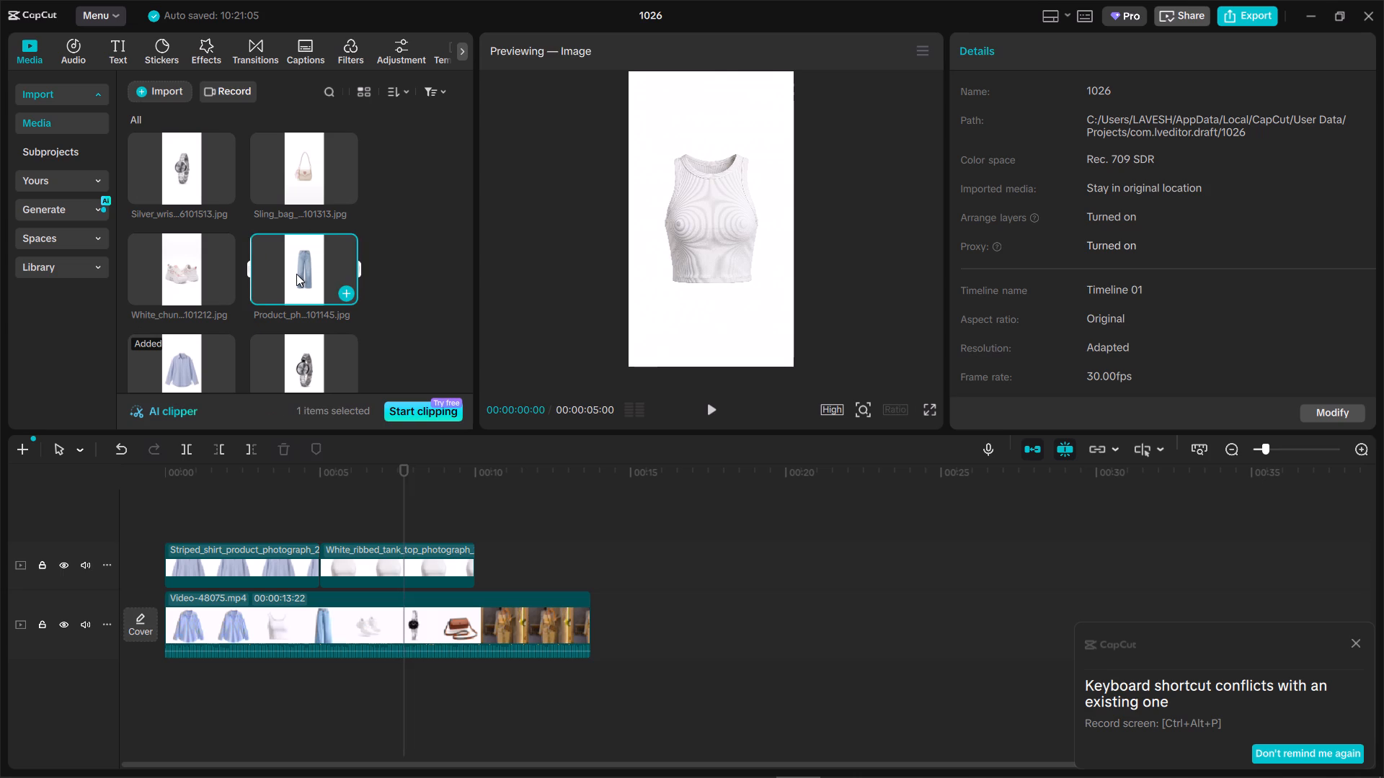
scroll(296, 274, down, 3)
click(182, 235)
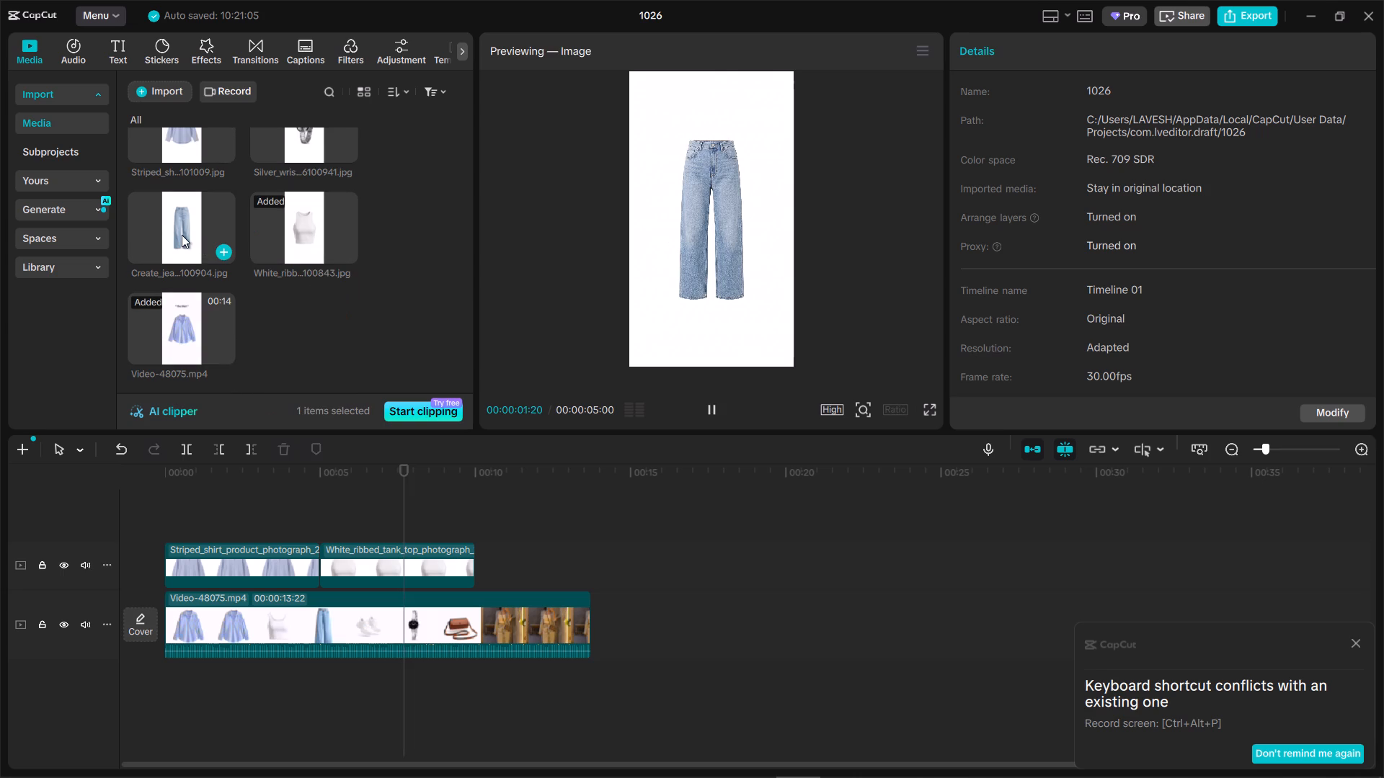
scroll(237, 235, up, 4)
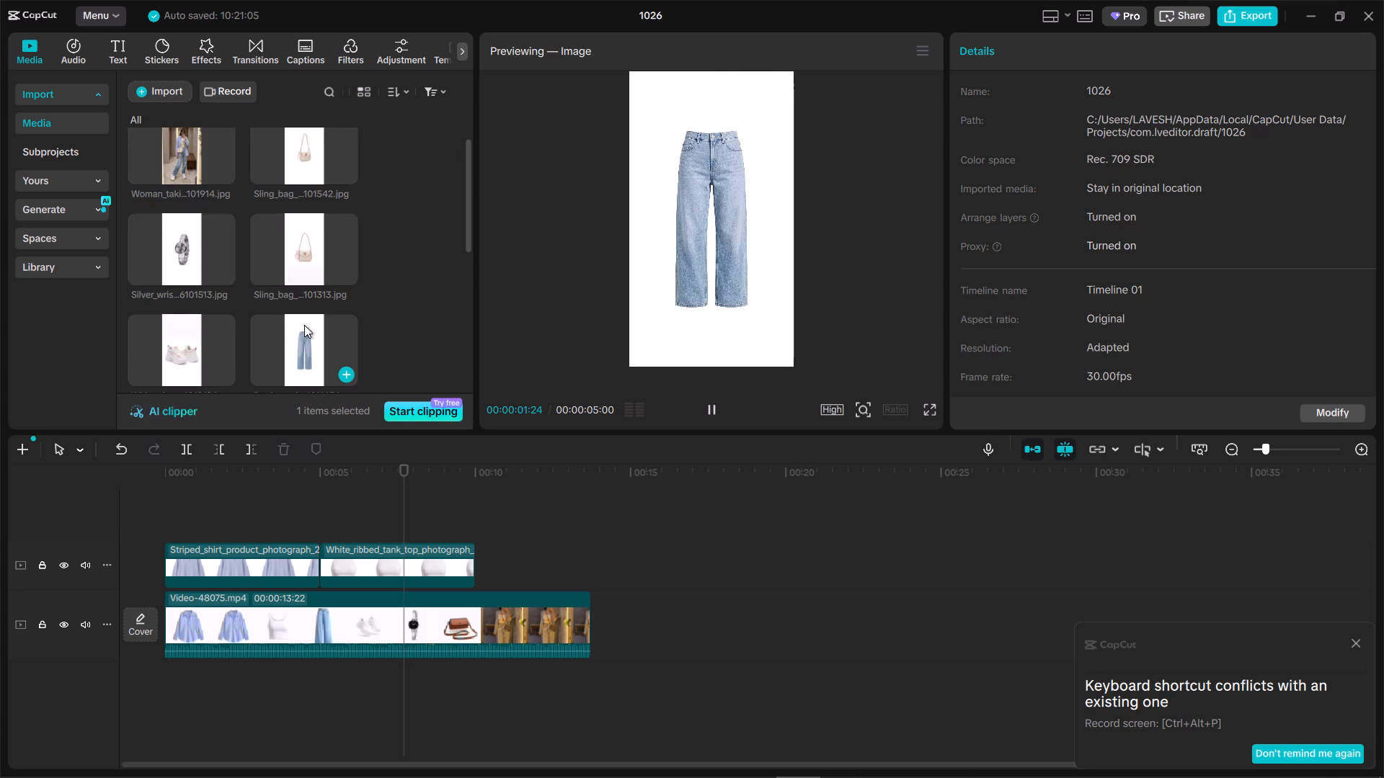
scroll(304, 325, down, 1)
click(304, 274)
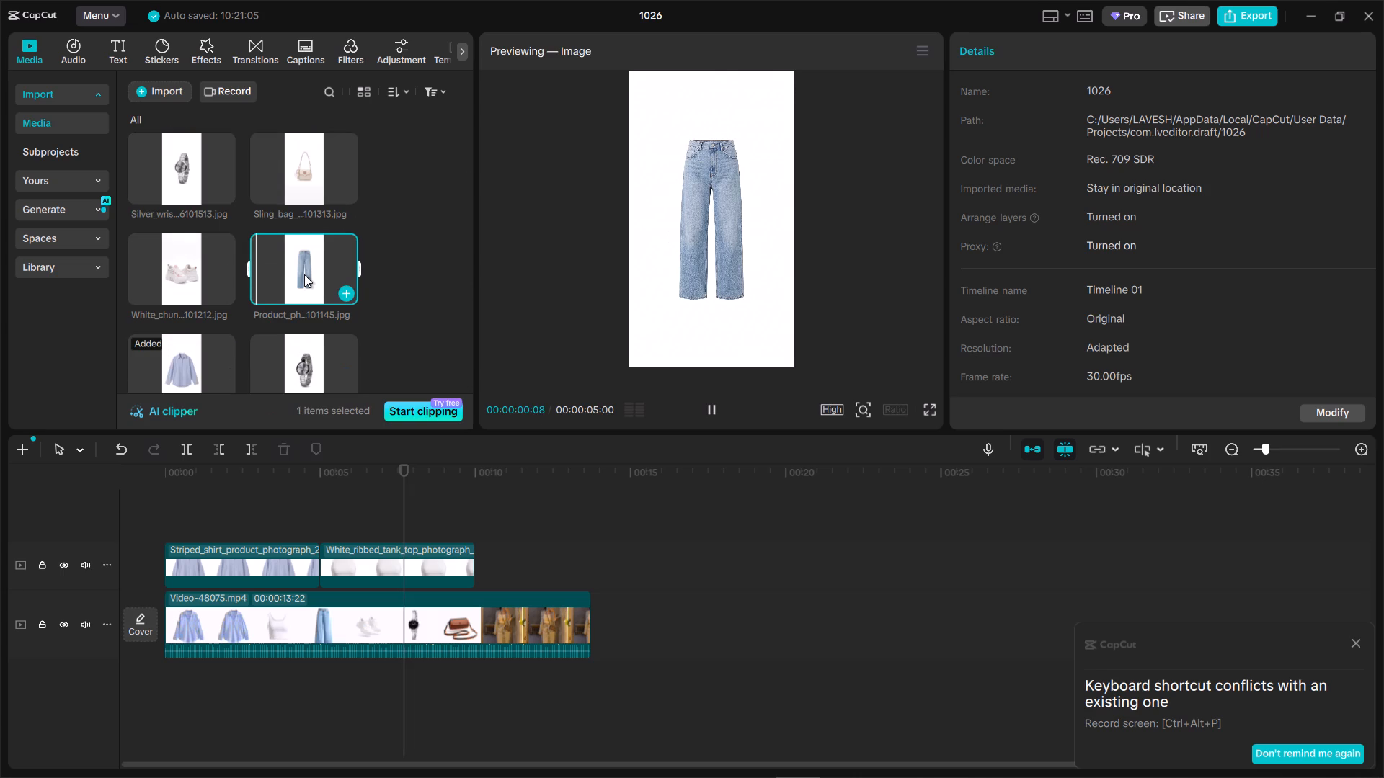
scroll(304, 274, down, 4)
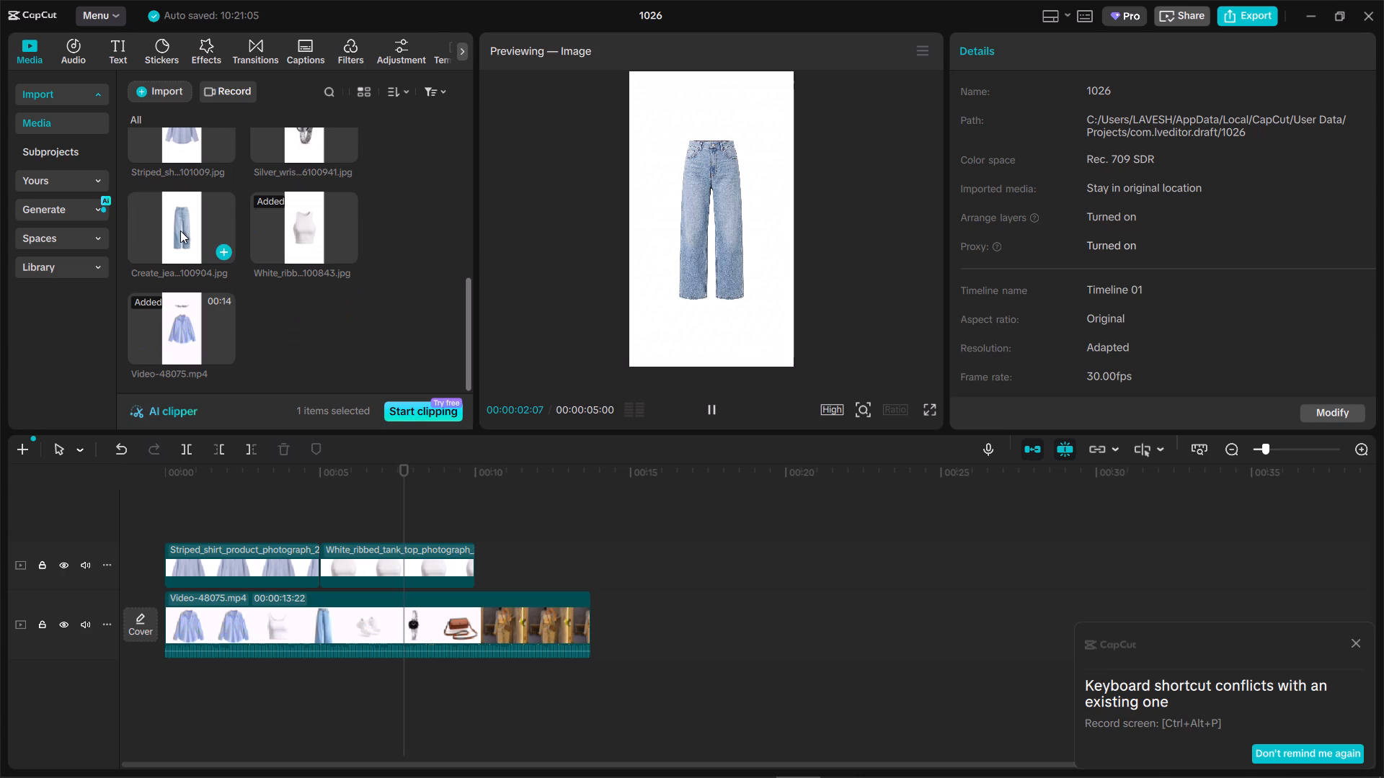
click(180, 231)
scroll(180, 231, up, 4)
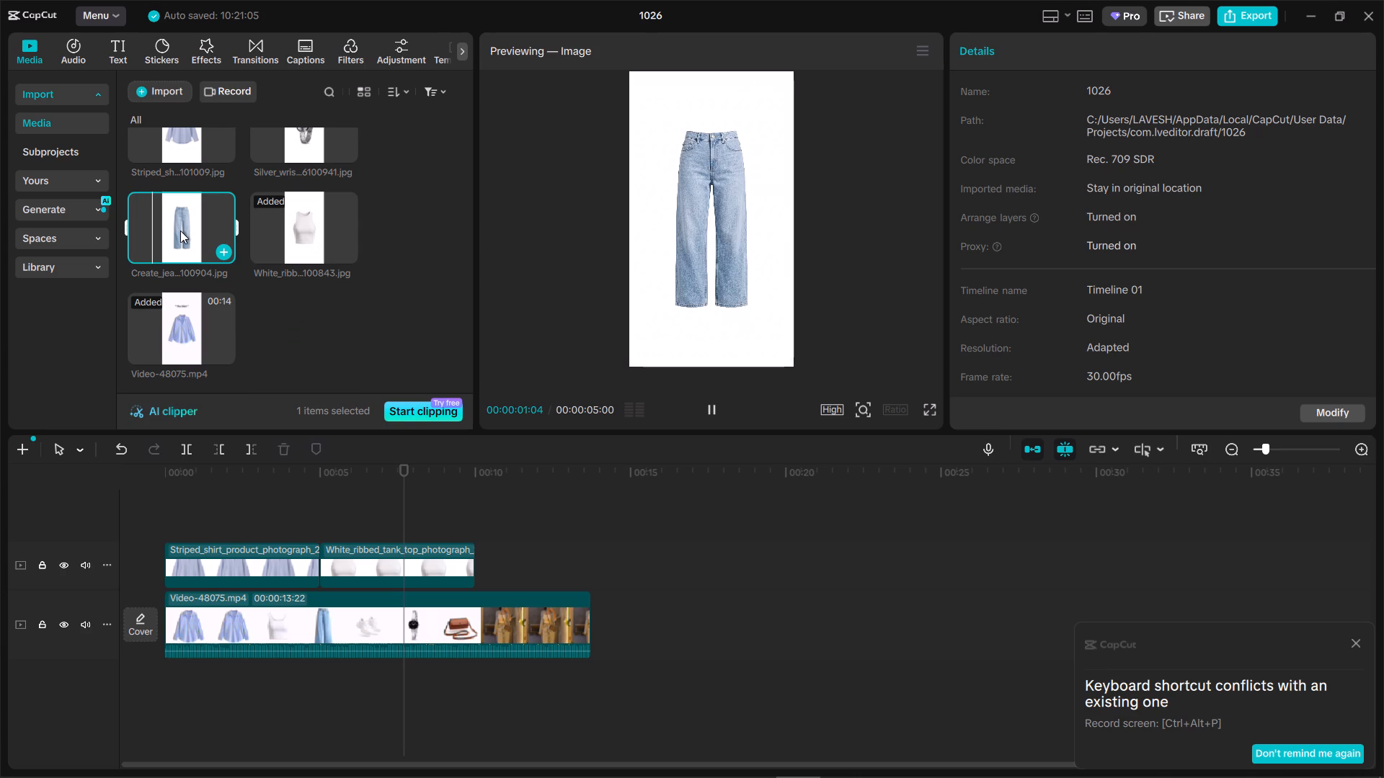
Place the jeans image ending in 101145 directly after the white tank top clip on the upper track and scrub across the clips.
scroll(306, 233, up, 4)
scroll(329, 254, down, 3)
drag(296, 149, 355, 251)
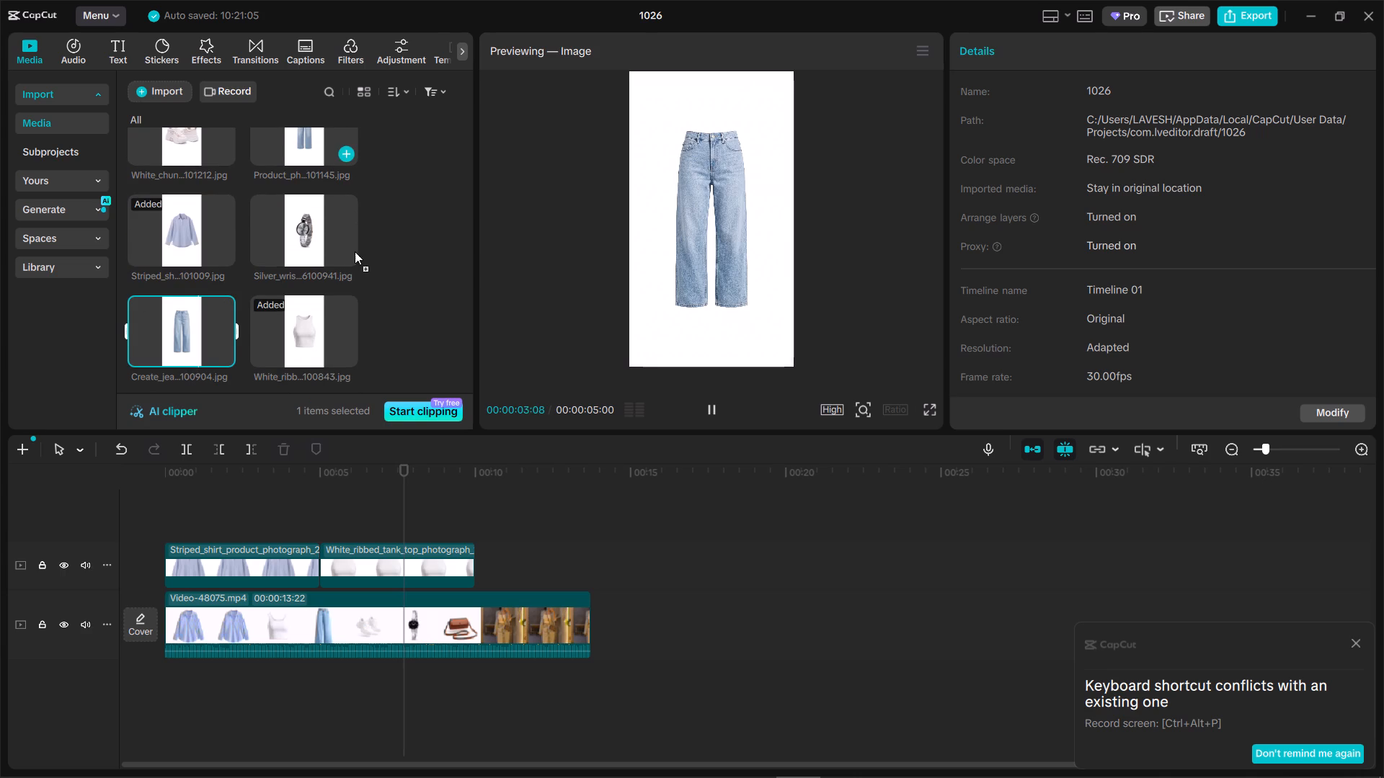
drag(355, 251, 477, 565)
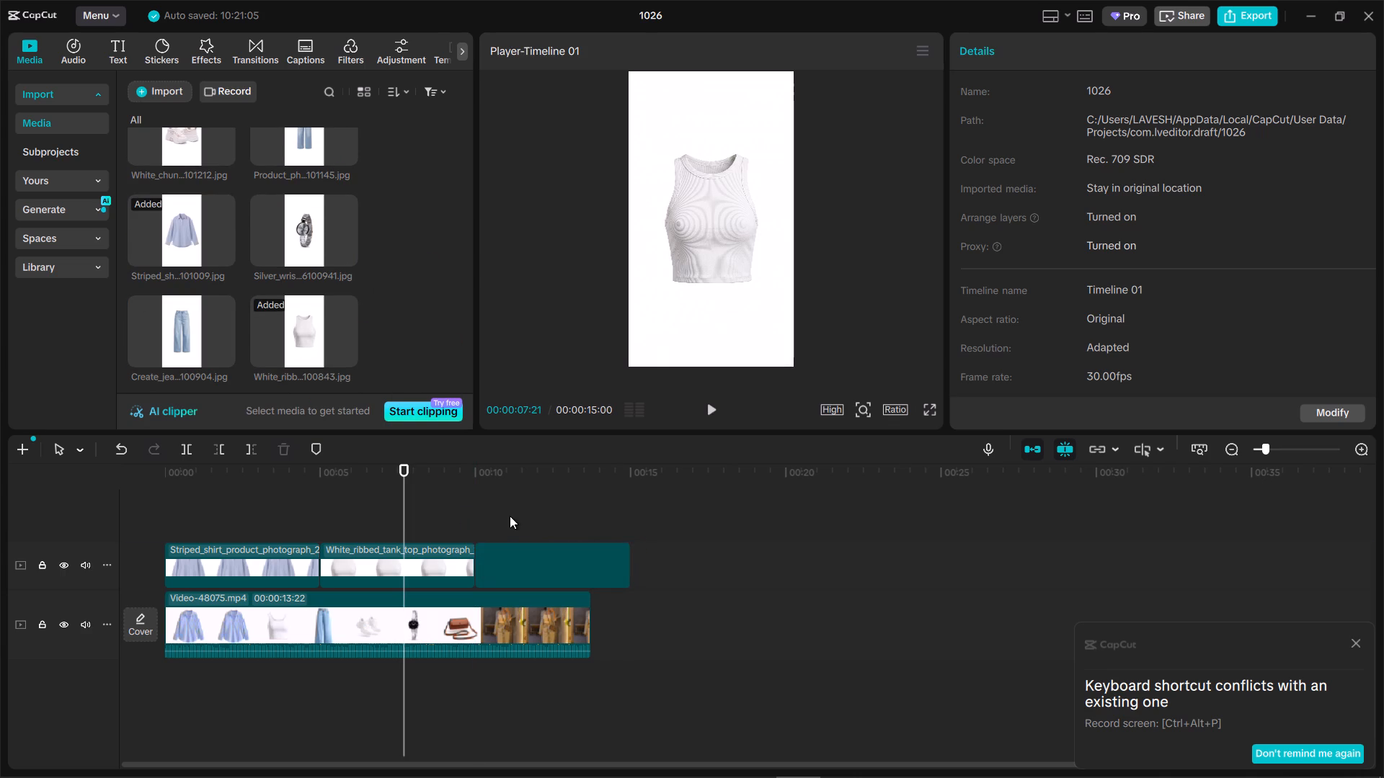
click(516, 510)
drag(516, 510, 332, 512)
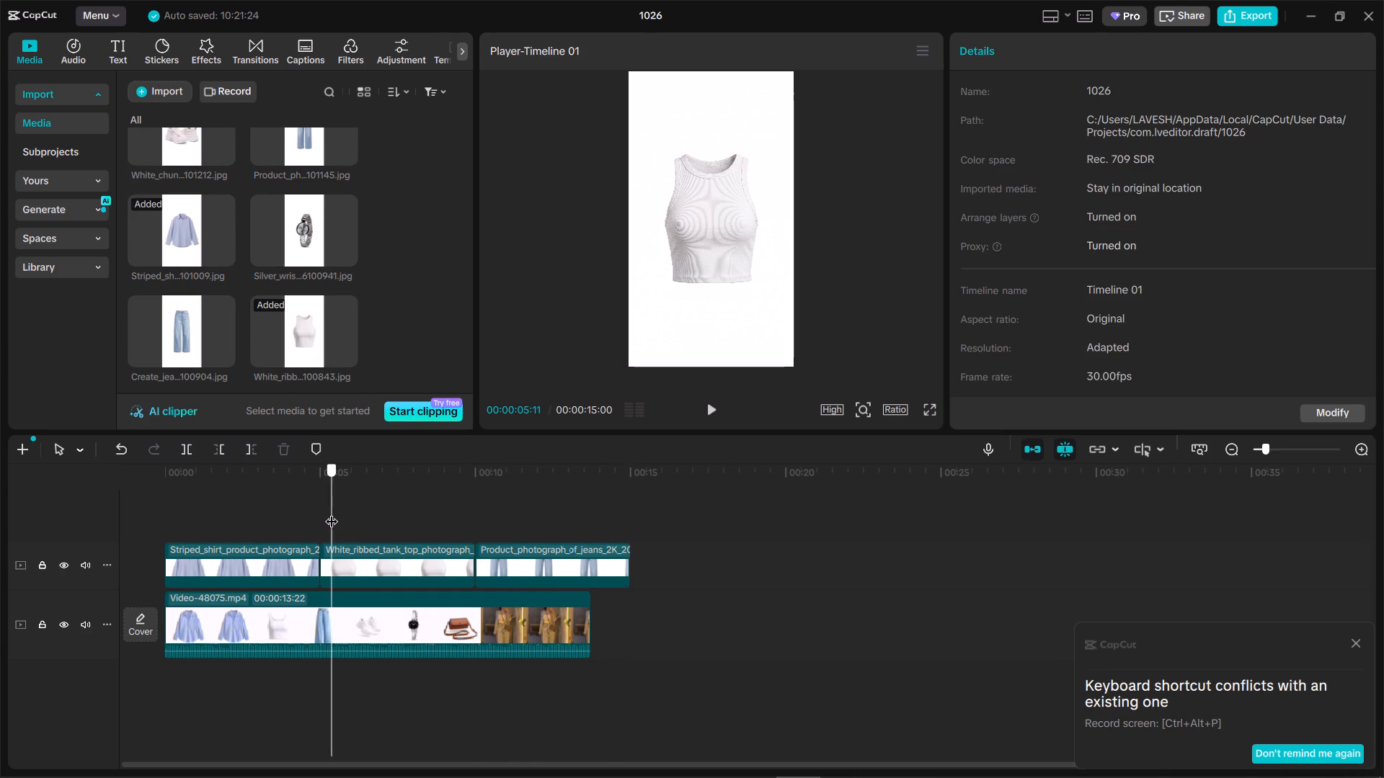
drag(332, 512, 330, 512)
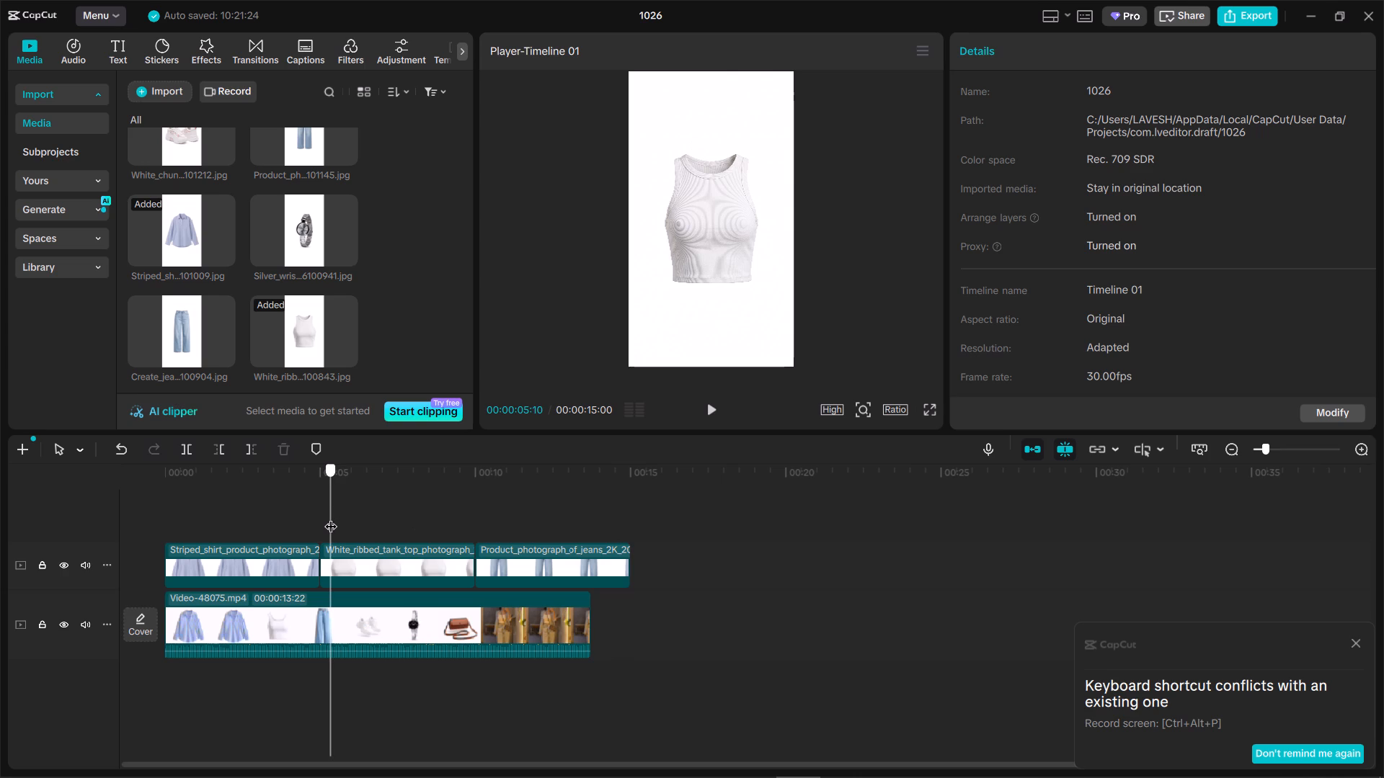
drag(331, 517, 648, 520)
Place the white chunky sneakers image directly after the jeans clip on the upper track and scrub through it.
scroll(171, 224, up, 3)
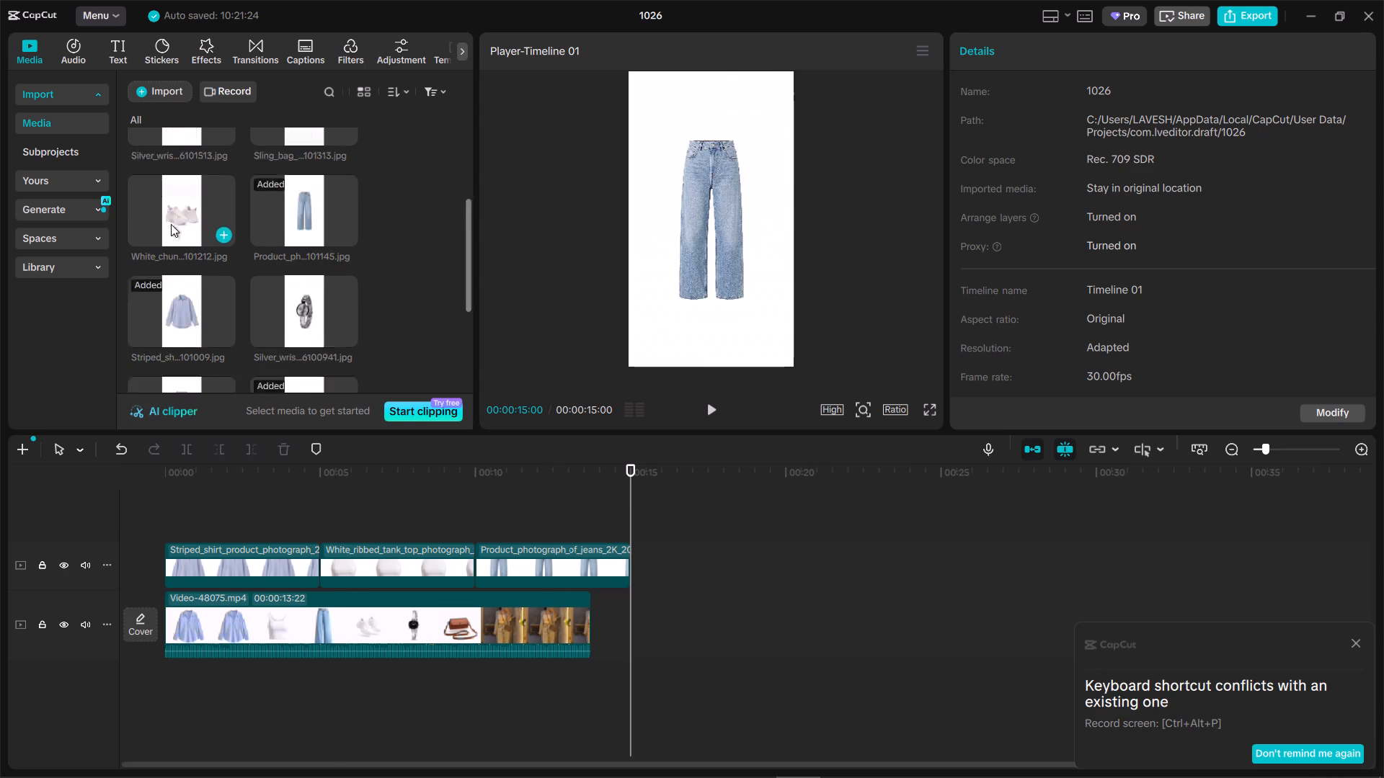
scroll(250, 286, down, 1)
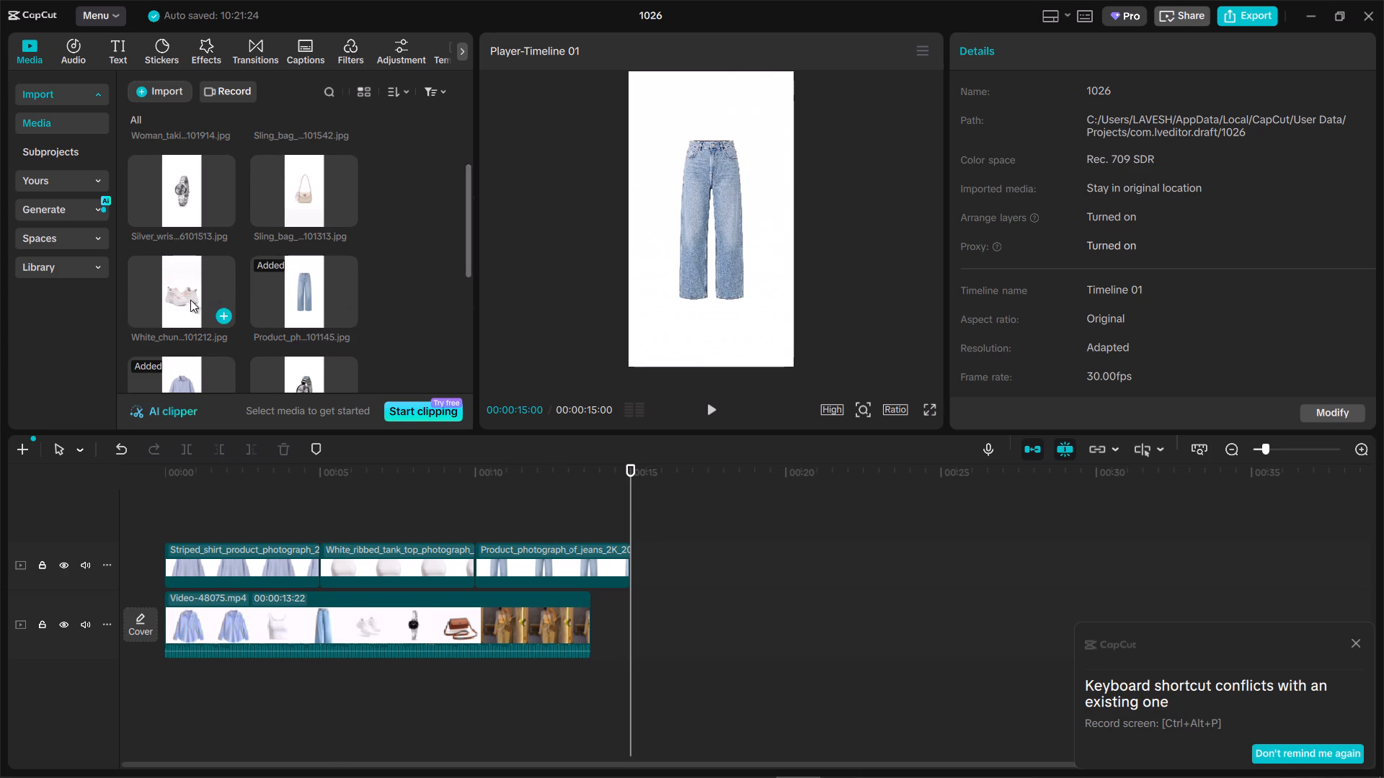
drag(190, 300, 629, 560)
click(670, 498)
drag(670, 498, 673, 498)
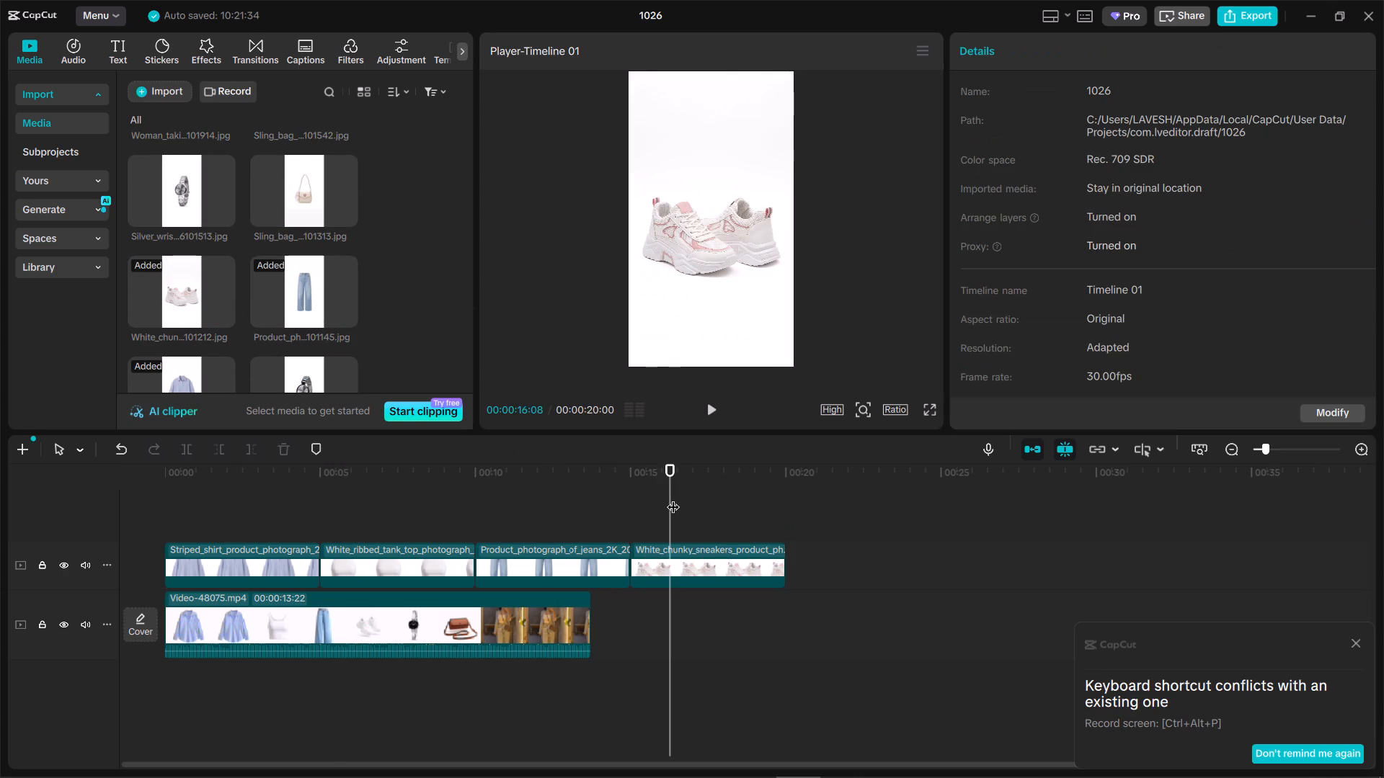
drag(673, 498, 812, 507)
Compare the silver wristwatch images and place the one ending in 6101513 directly after the sneakers clip on the upper track.
scroll(233, 261, down, 4)
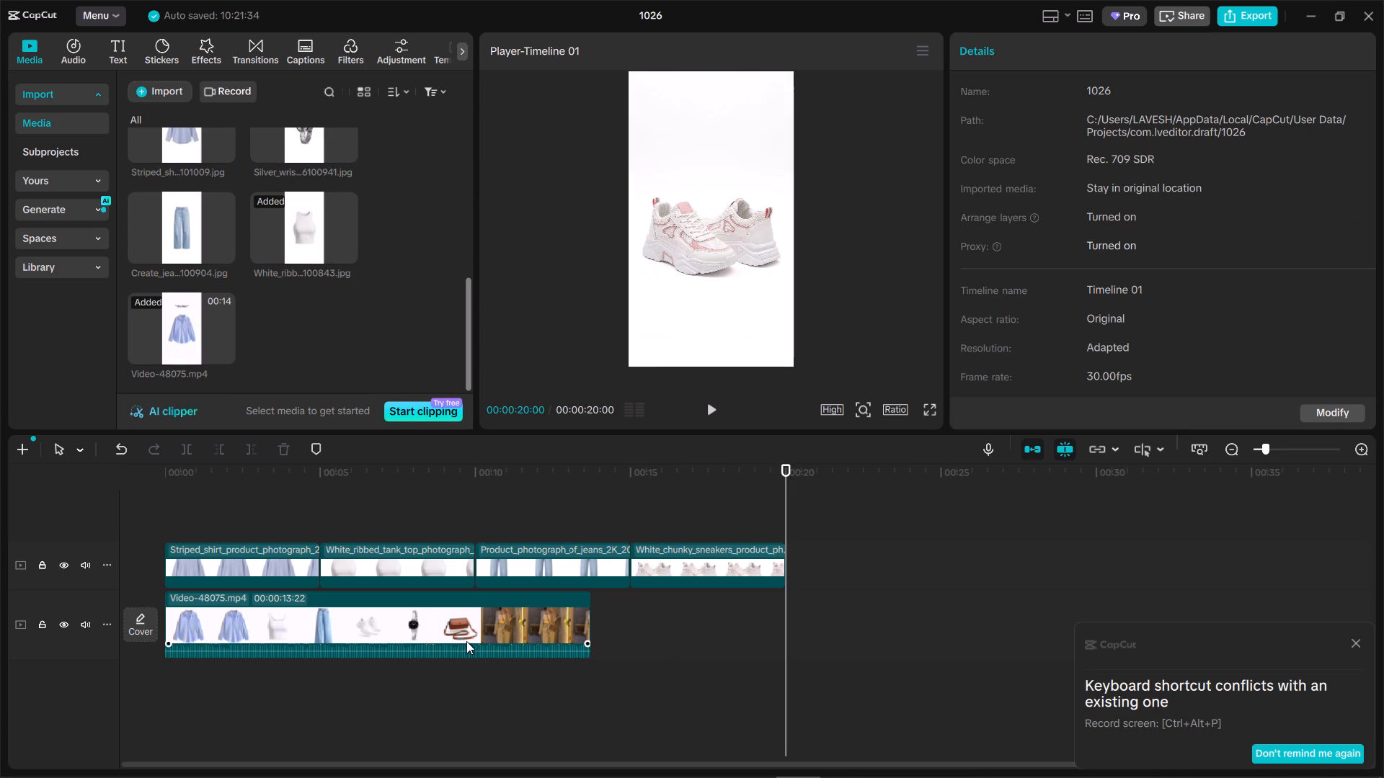
scroll(276, 309, up, 5)
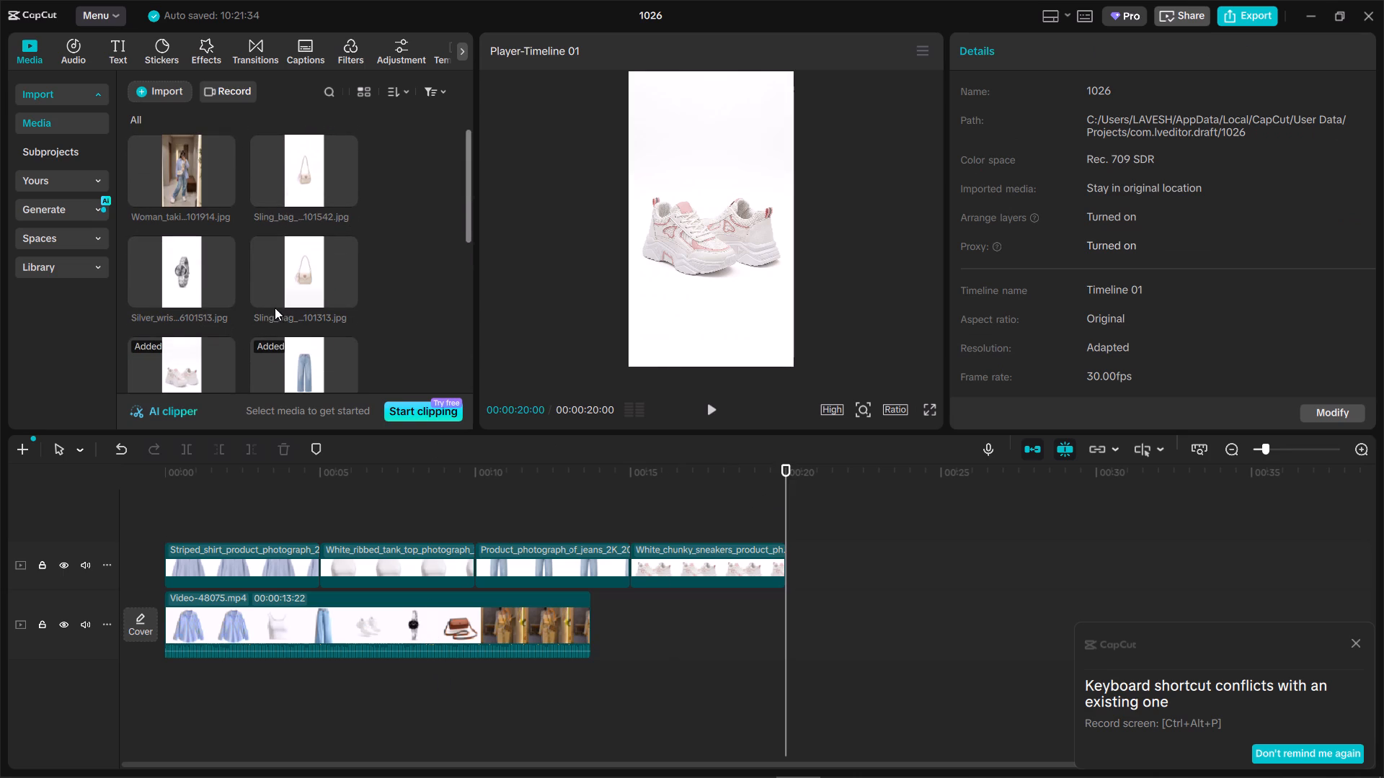
drag(187, 266, 203, 282)
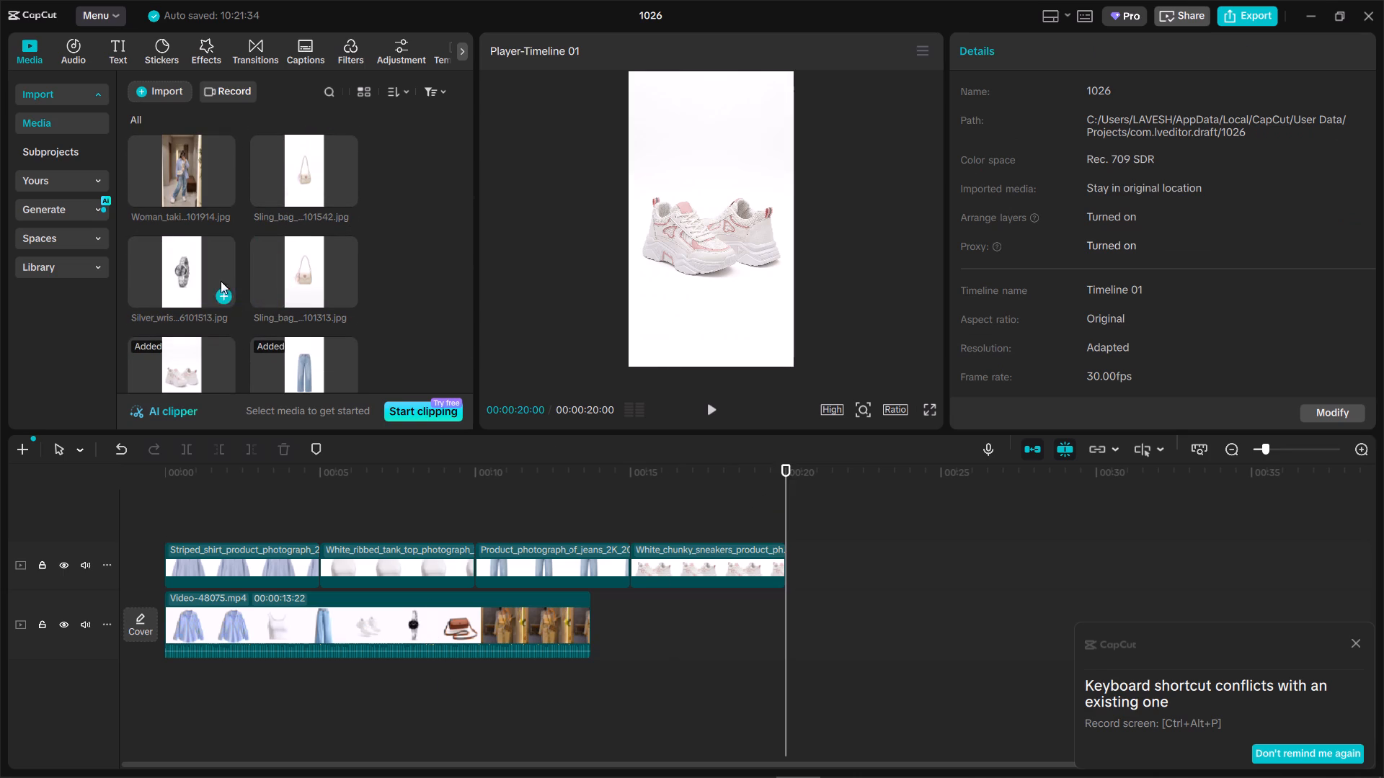
scroll(293, 281, down, 9)
scroll(290, 279, up, 1)
click(304, 220)
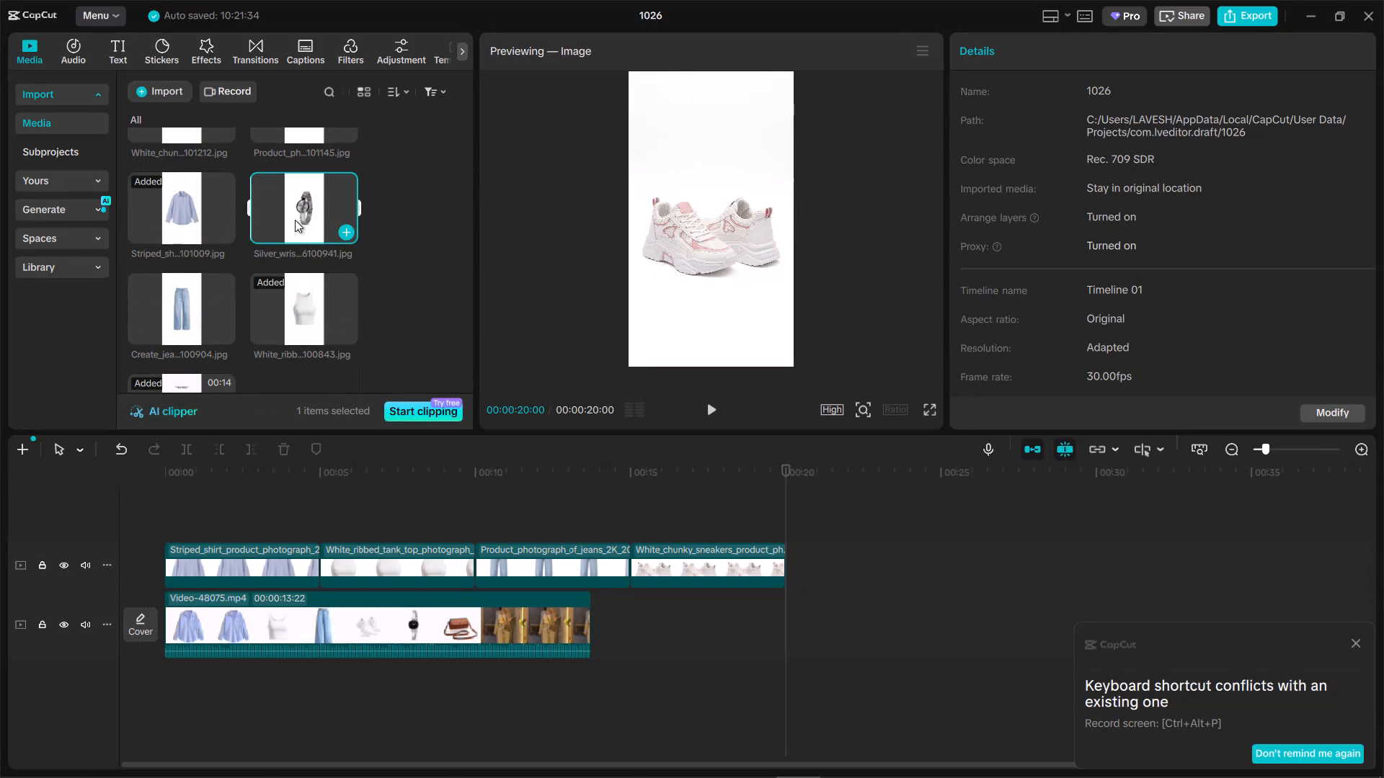
scroll(270, 222, up, 3)
click(195, 253)
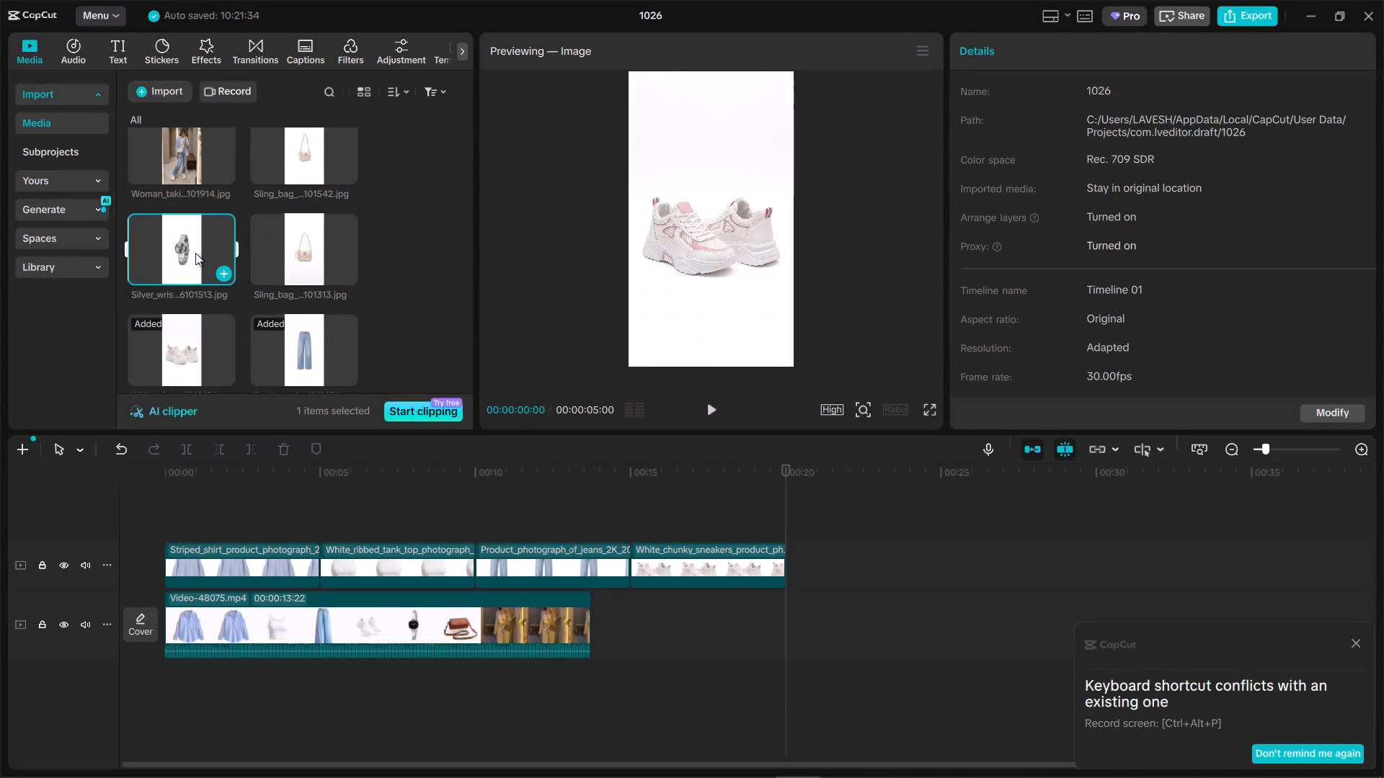
drag(183, 253, 814, 578)
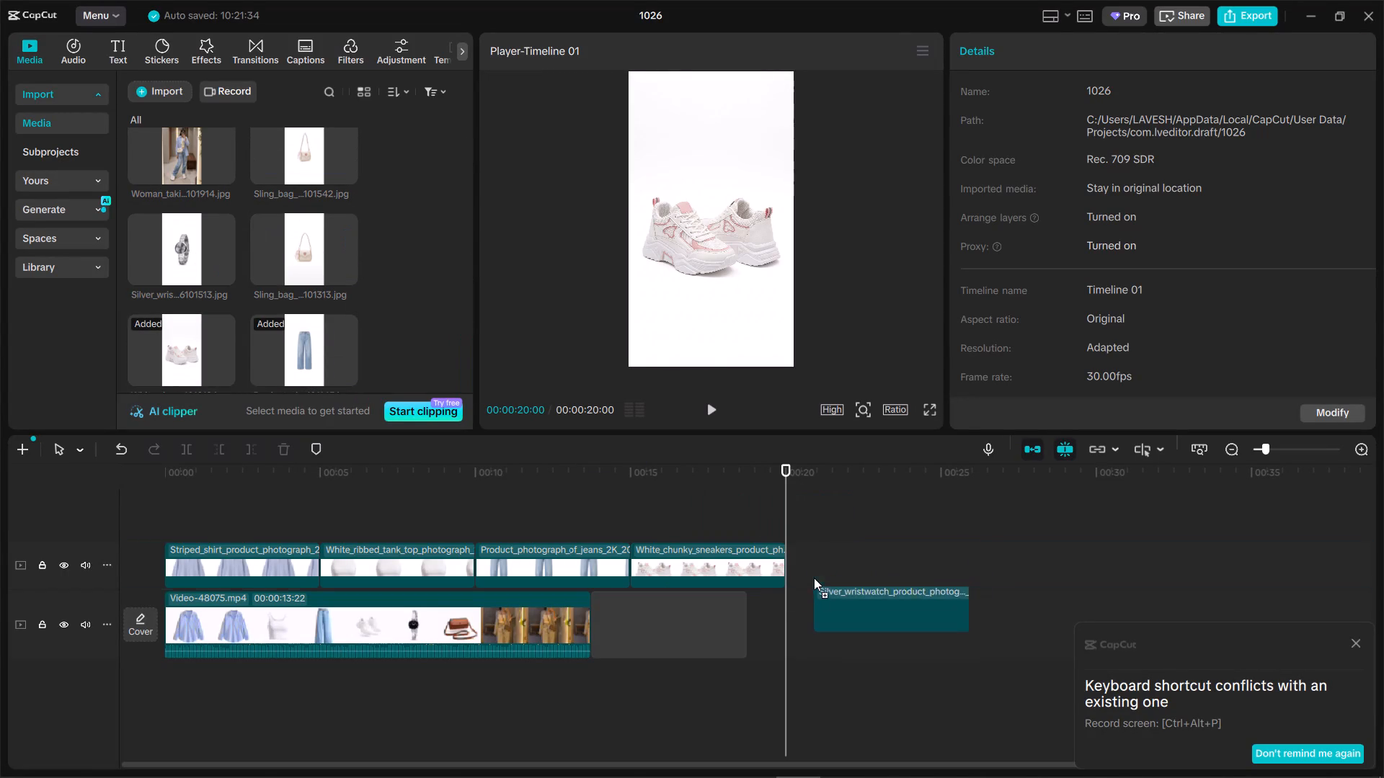
drag(814, 578, 787, 561)
click(713, 509)
drag(713, 509, 980, 529)
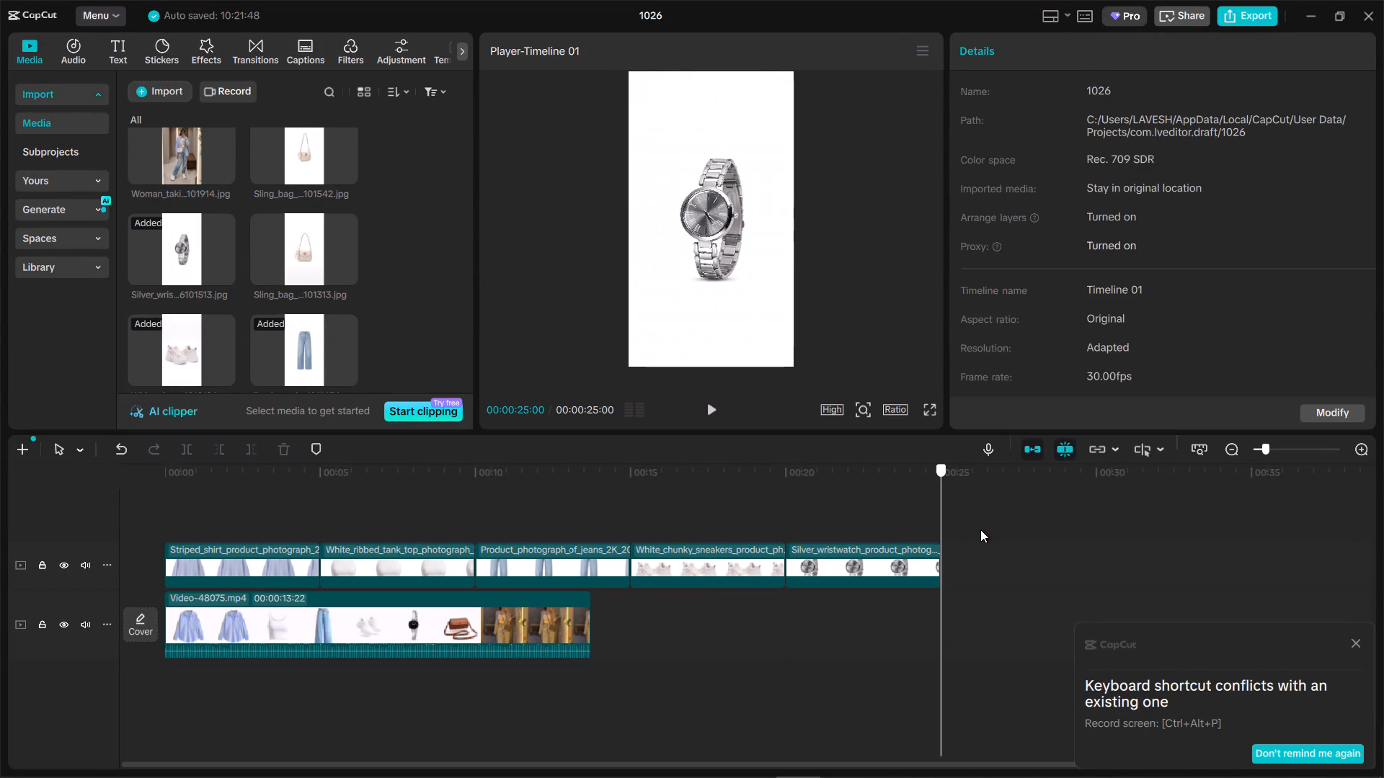
drag(980, 529, 981, 530)
Place the sling bag image ending in 101542 directly after the wristwatch clip on the upper track.
scroll(257, 241, up, 1)
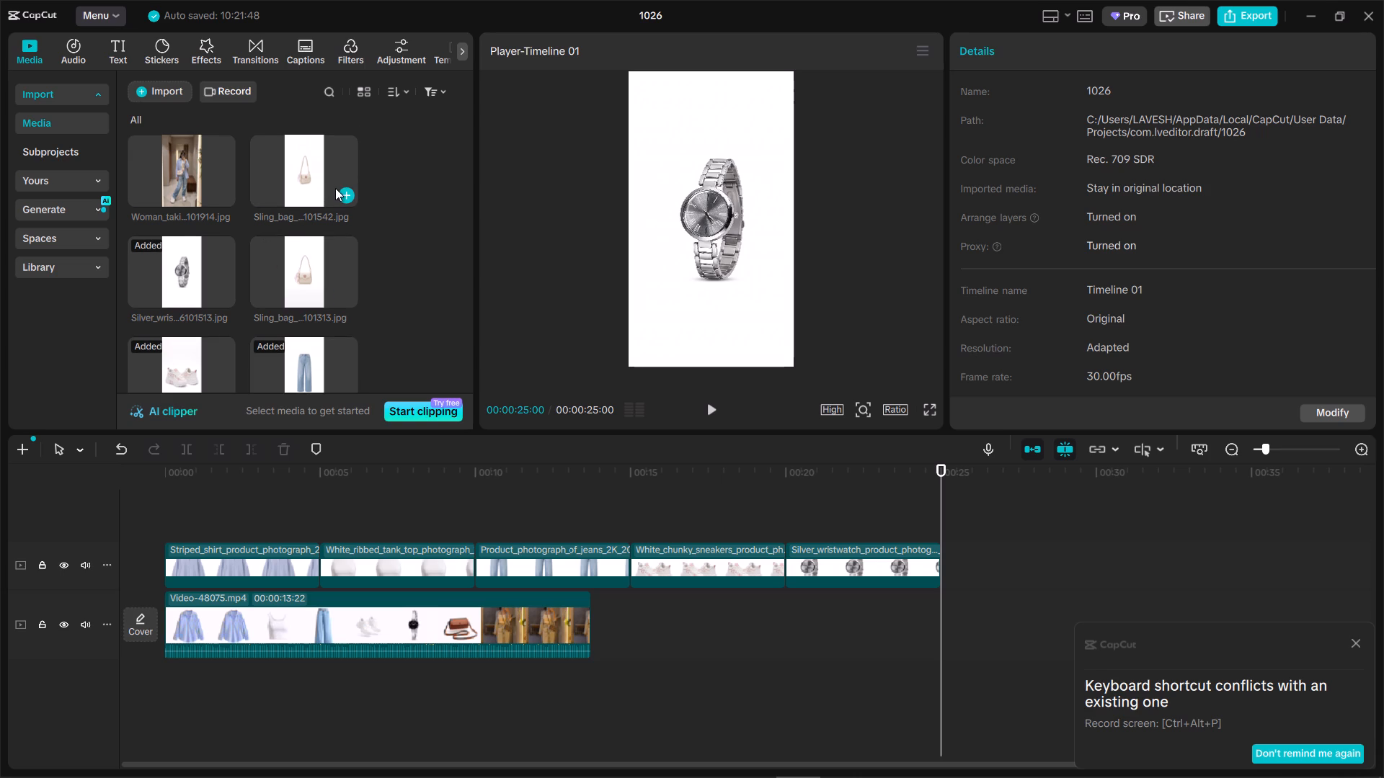
drag(301, 170, 959, 567)
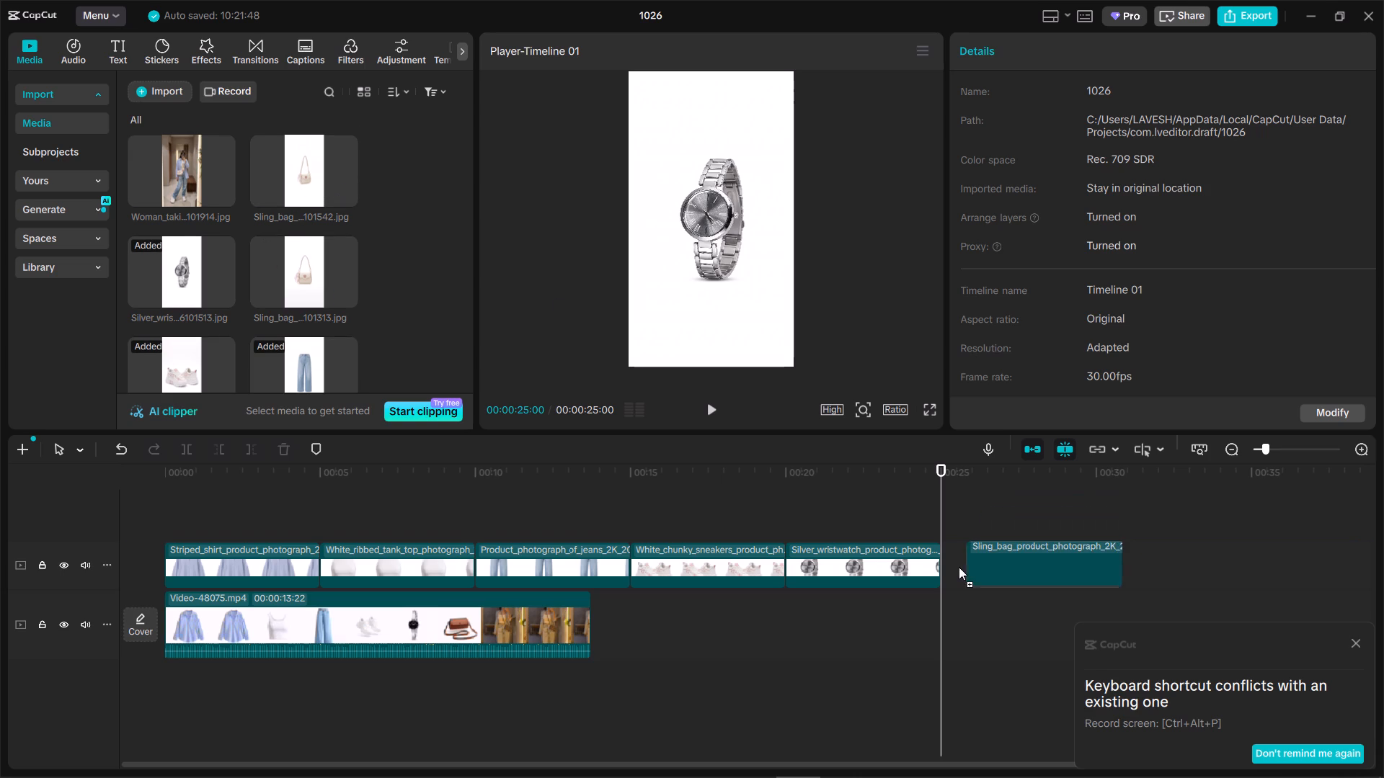
drag(959, 567, 939, 568)
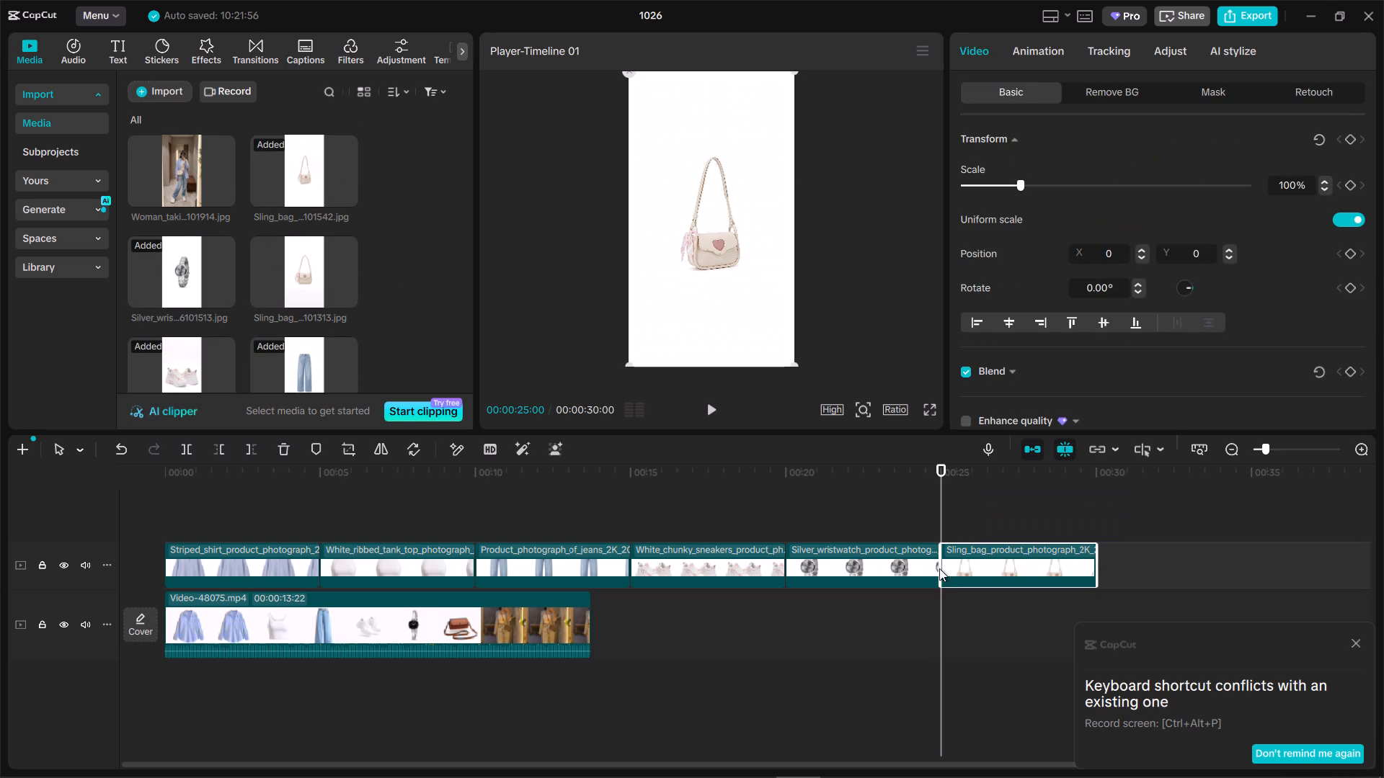
Preview both sling bag images in the media library to compare them, including in full screen.
click(272, 273)
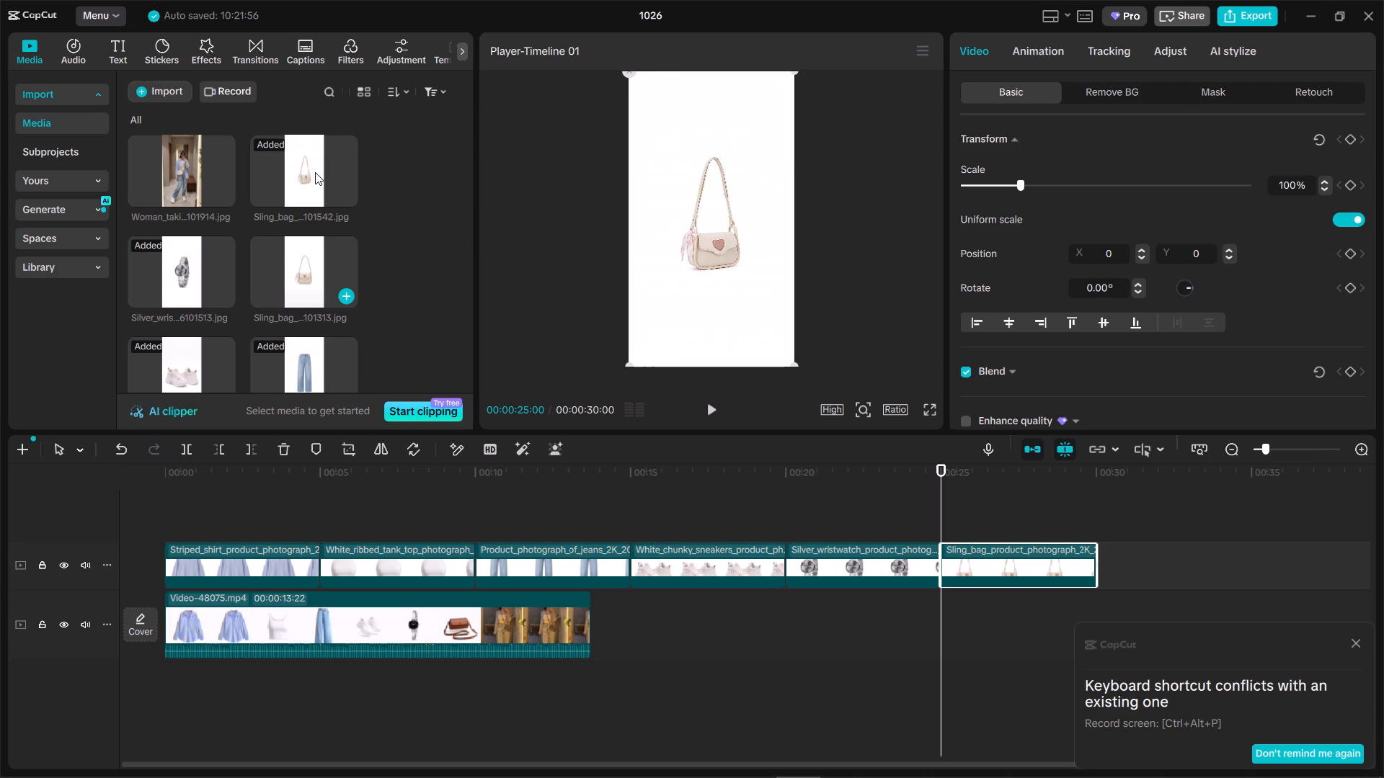
click(315, 172)
click(321, 283)
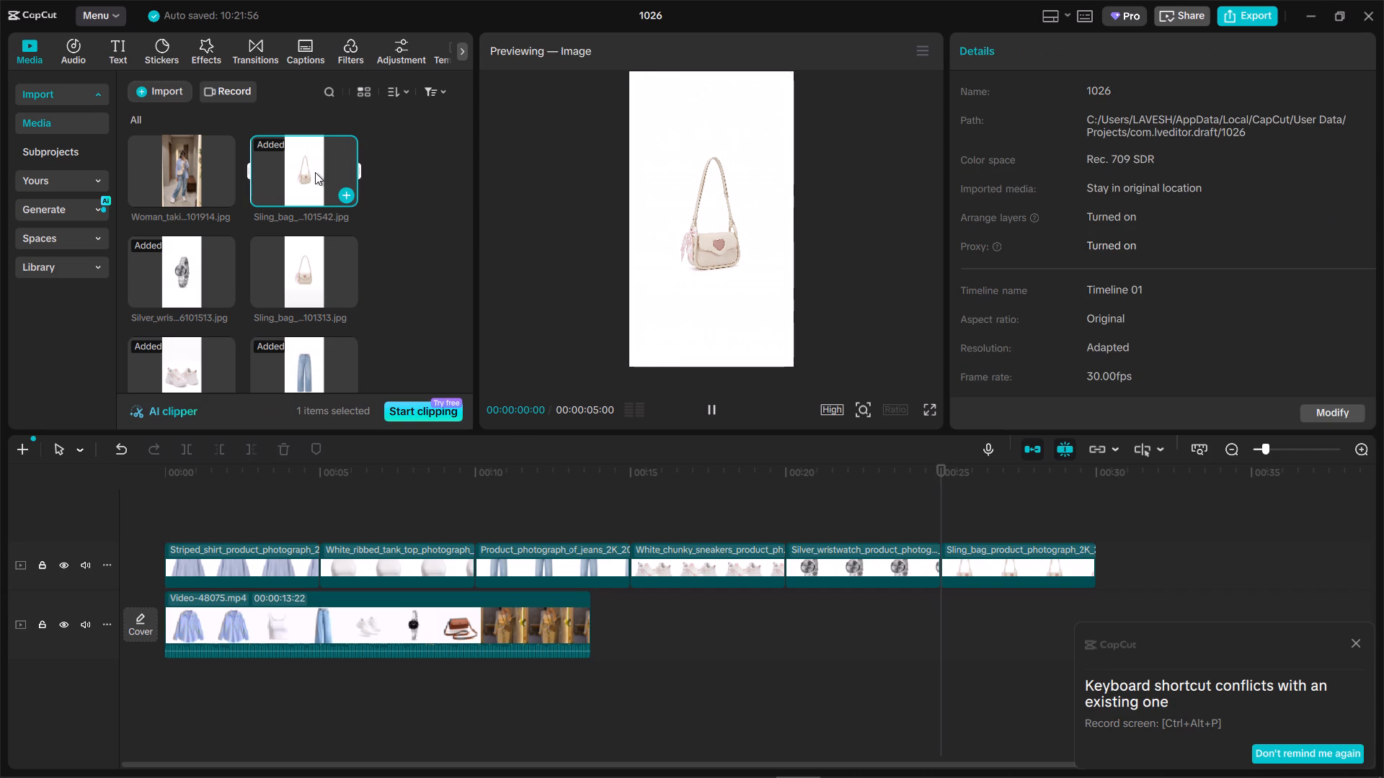
click(285, 152)
click(933, 406)
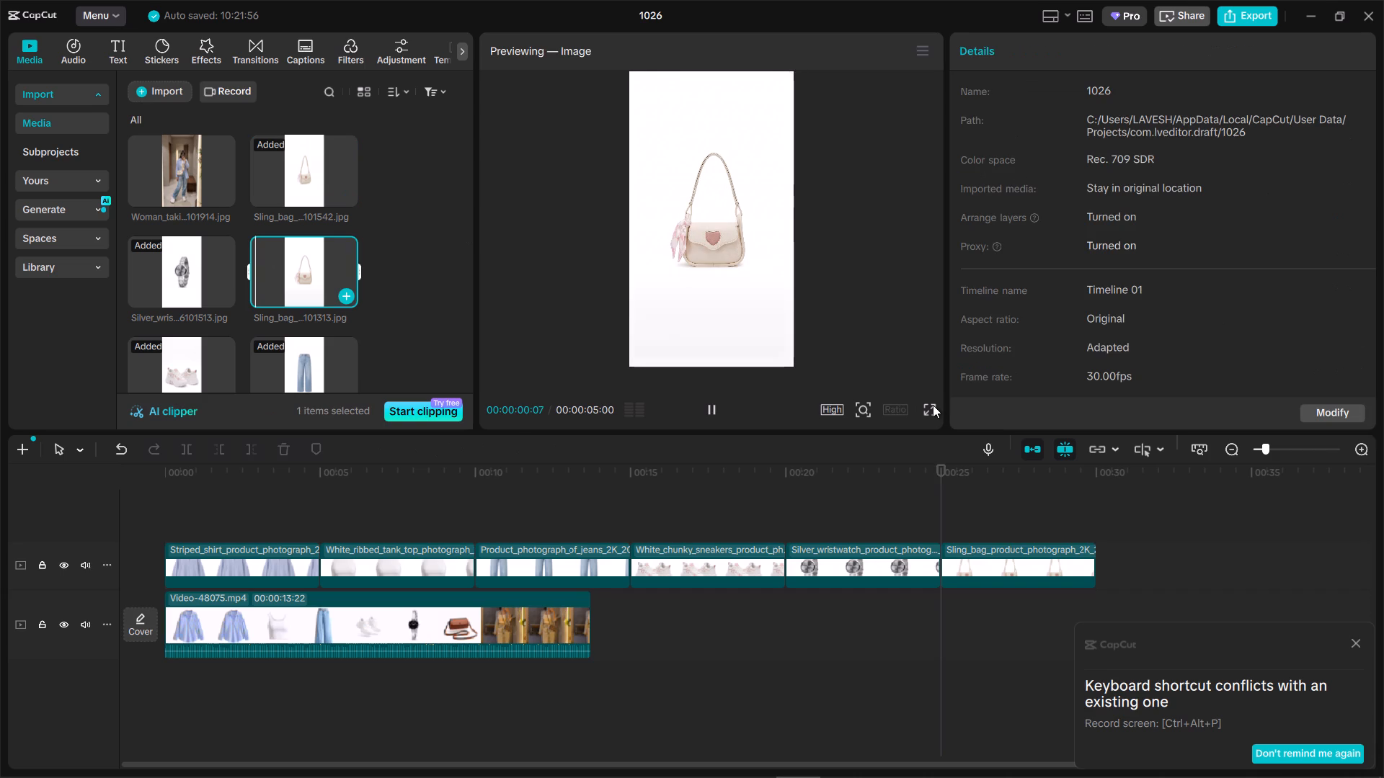
key(Escape)
click(288, 269)
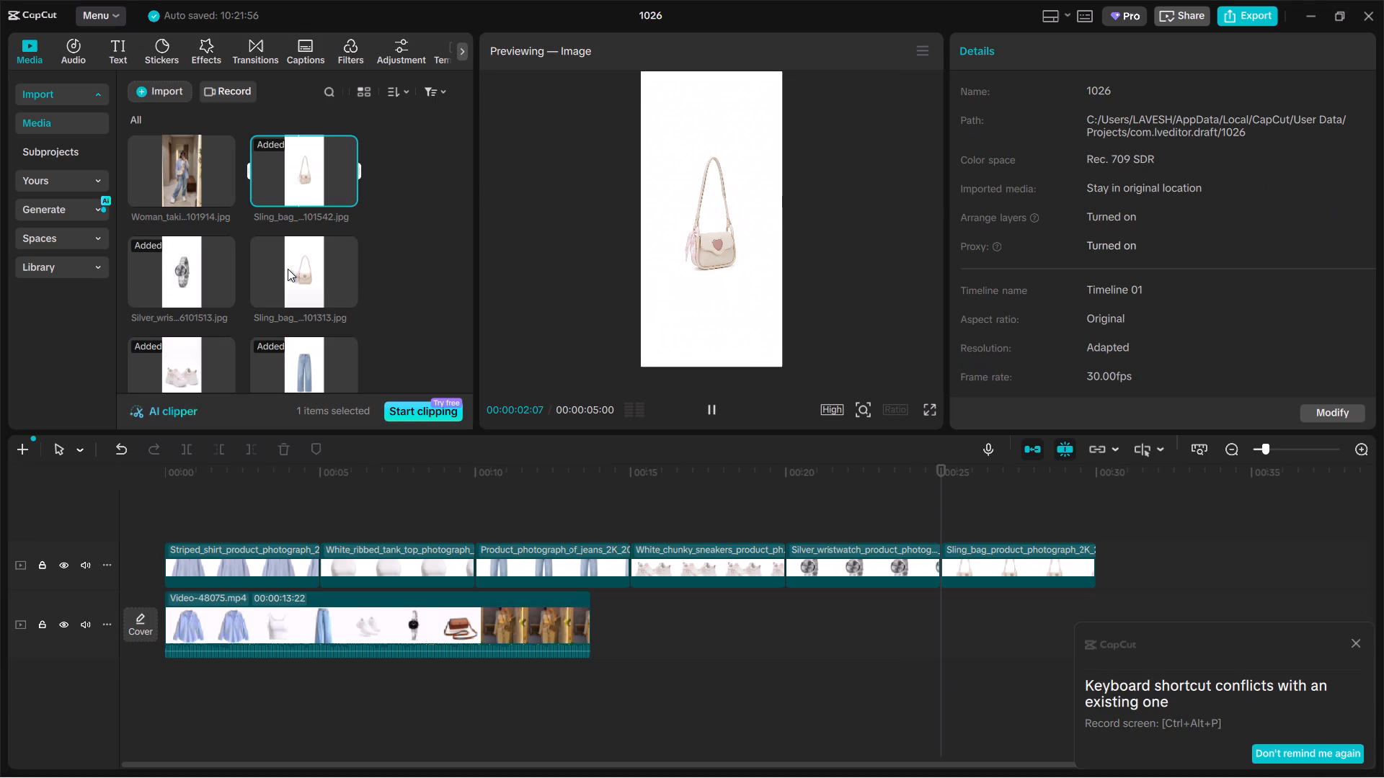
Place the other sling bag image, ending in 101313, directly after the first sling bag clip on the upper track.
drag(288, 269, 1134, 534)
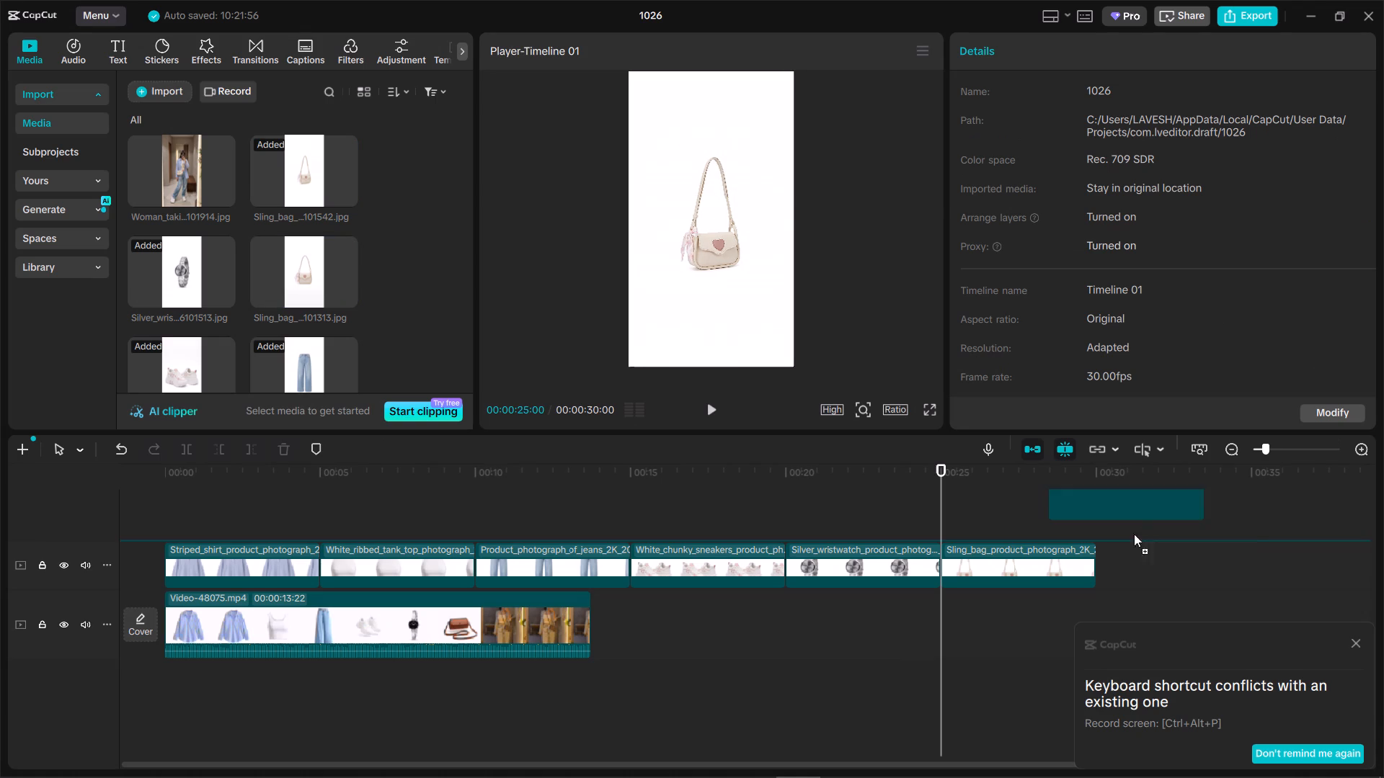
drag(1134, 534, 1098, 564)
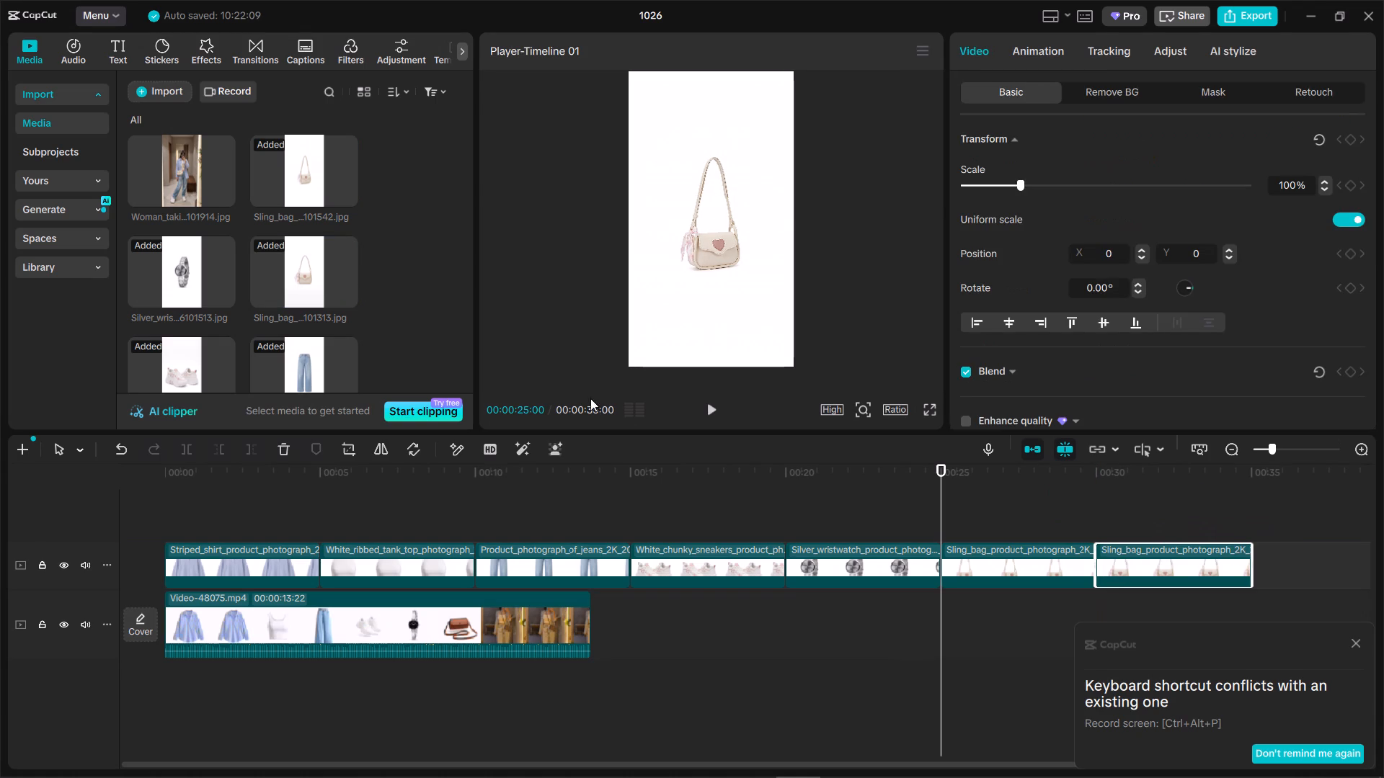
Scrub through the upper-track clips to review the product sequence, stopping on the first sling bag clip.
click(1136, 519)
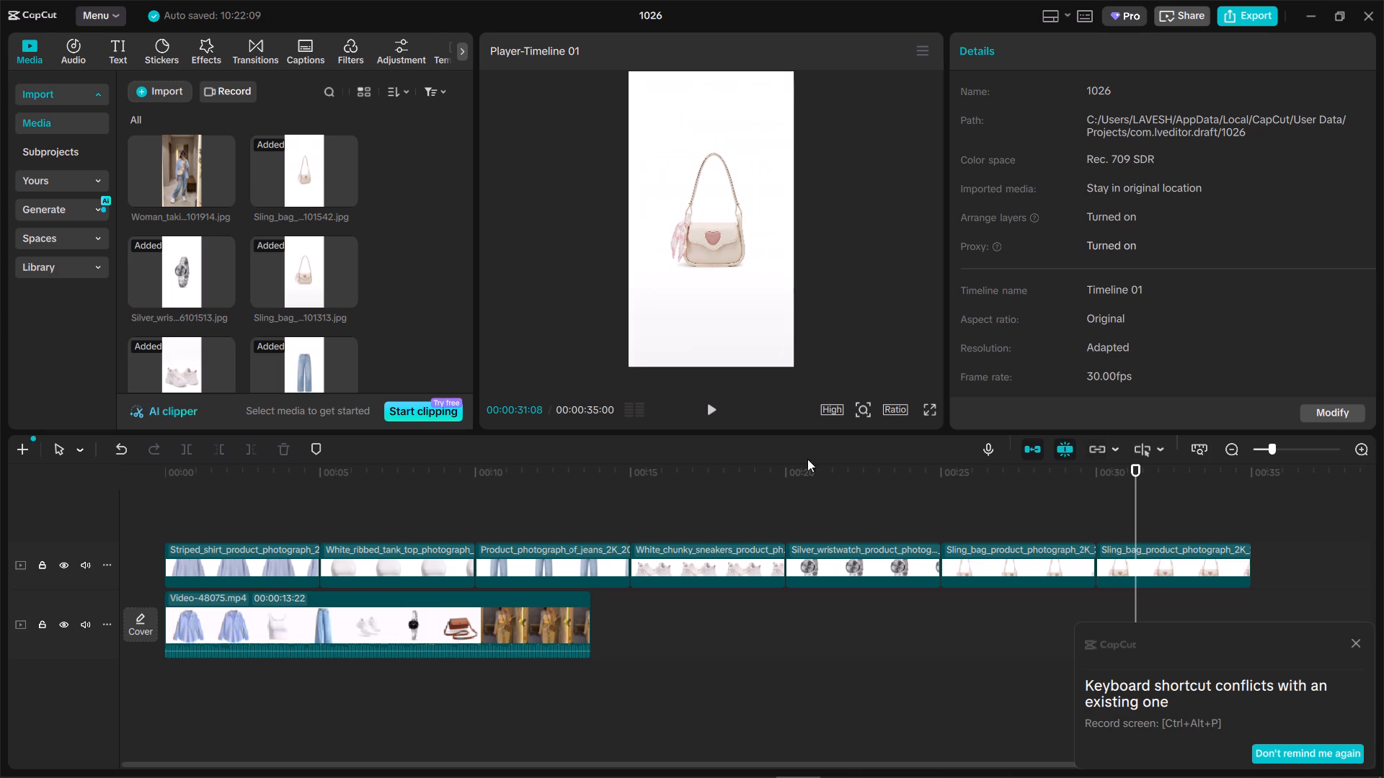
click(543, 517)
drag(543, 517, 393, 509)
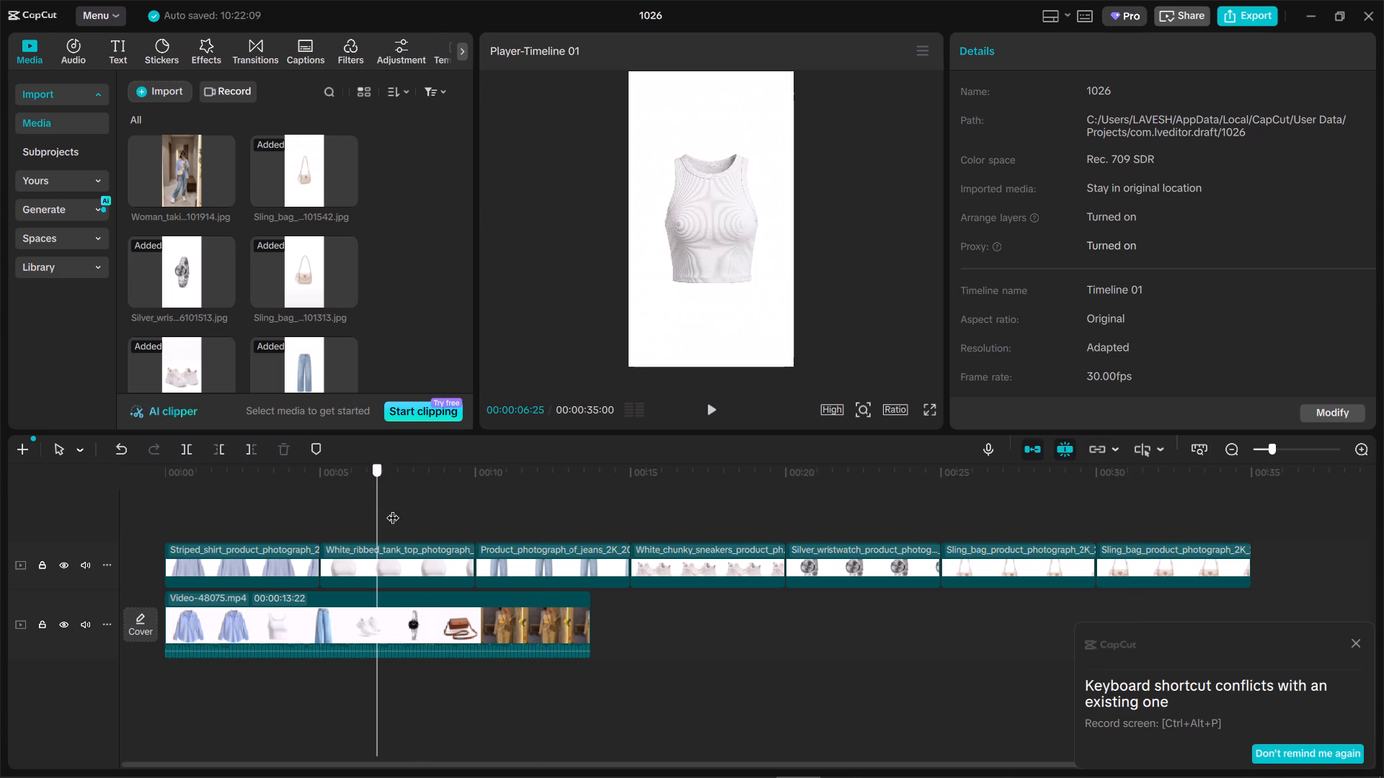
drag(393, 509, 1055, 537)
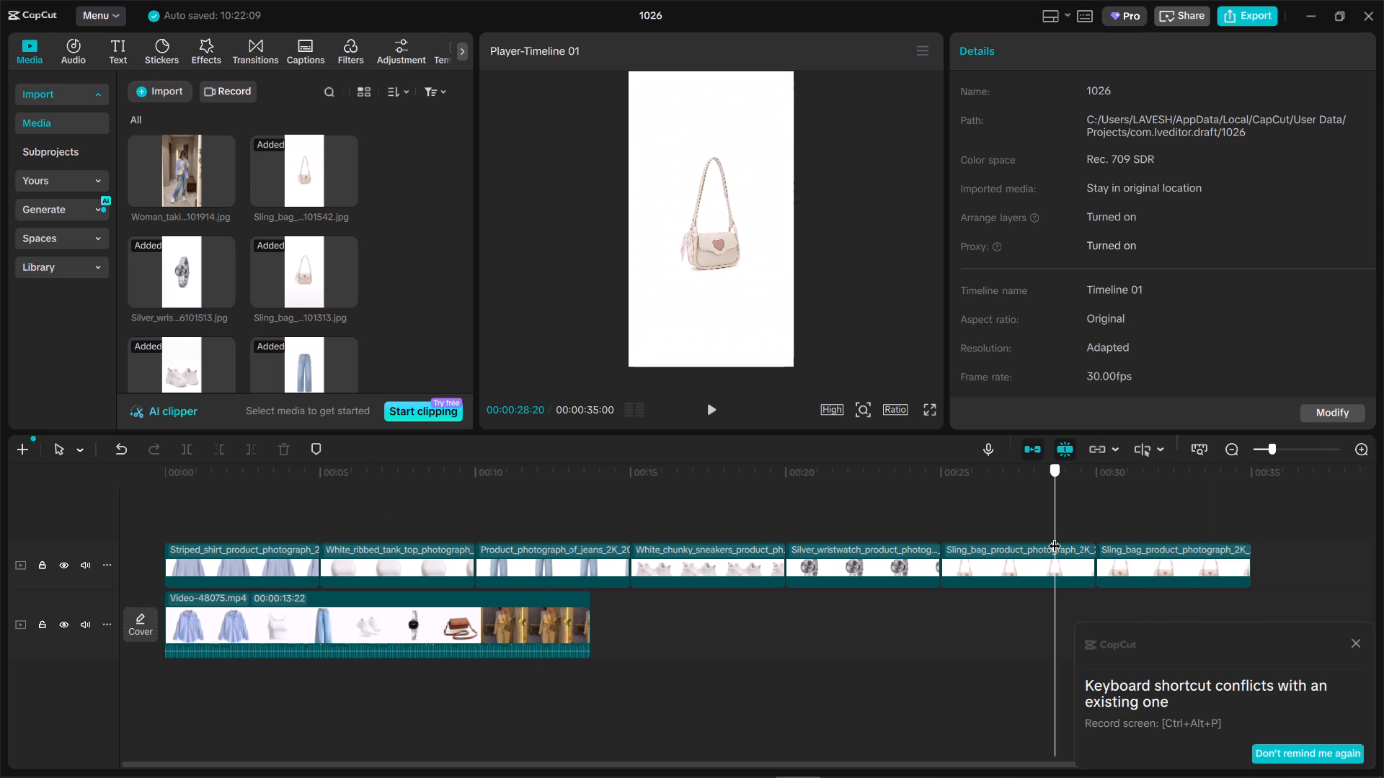
drag(1055, 537, 1049, 541)
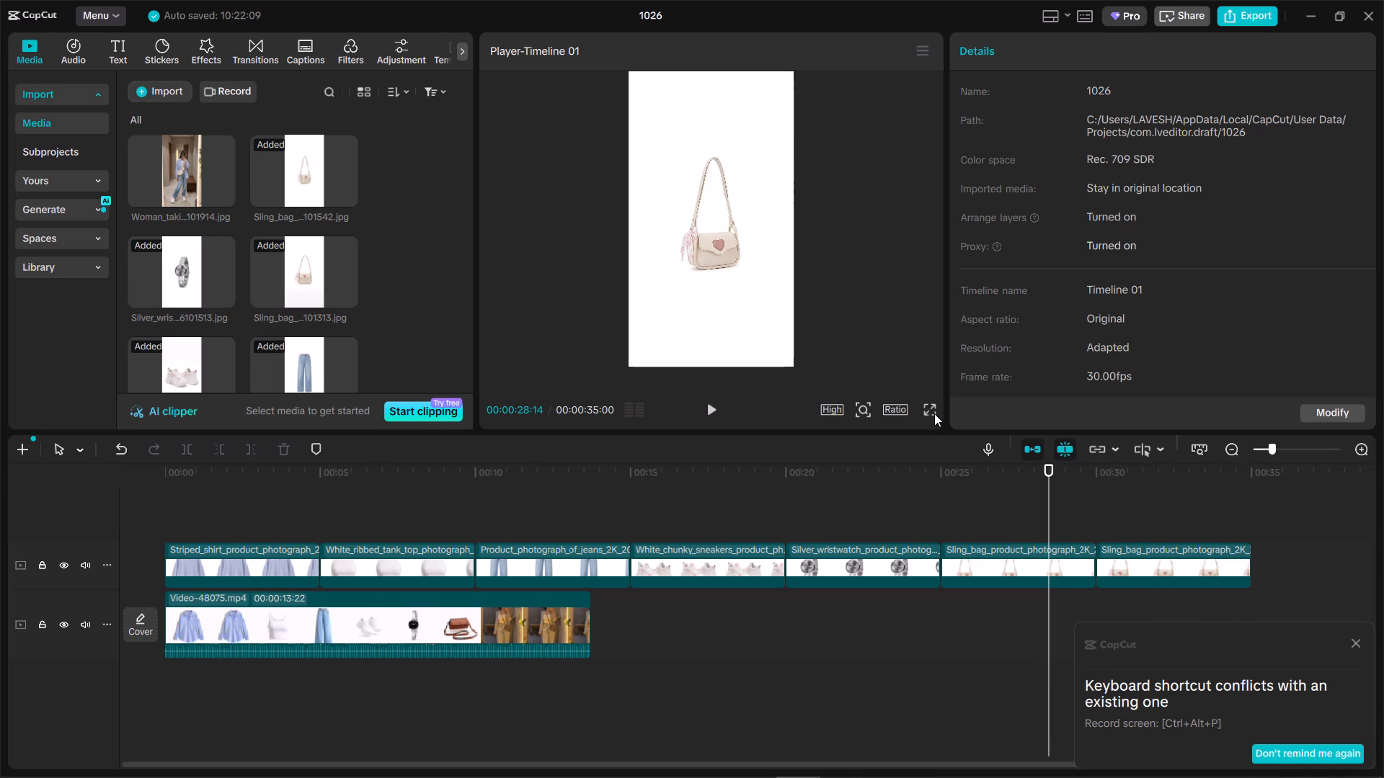
Compare the two sling bag clips in the full-screen preview, checking them against the wristwatch clip before them.
click(934, 411)
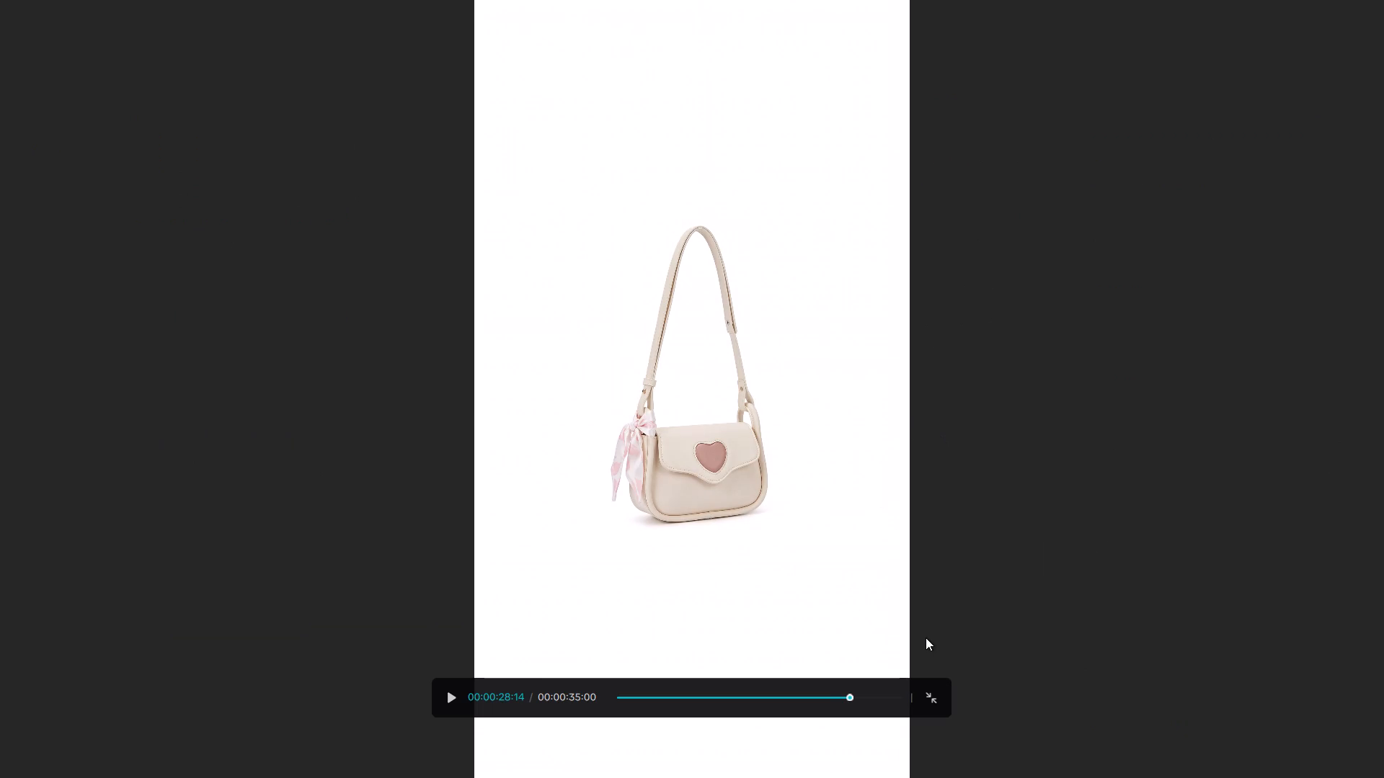
key(Right)
key(Right)
click(871, 694)
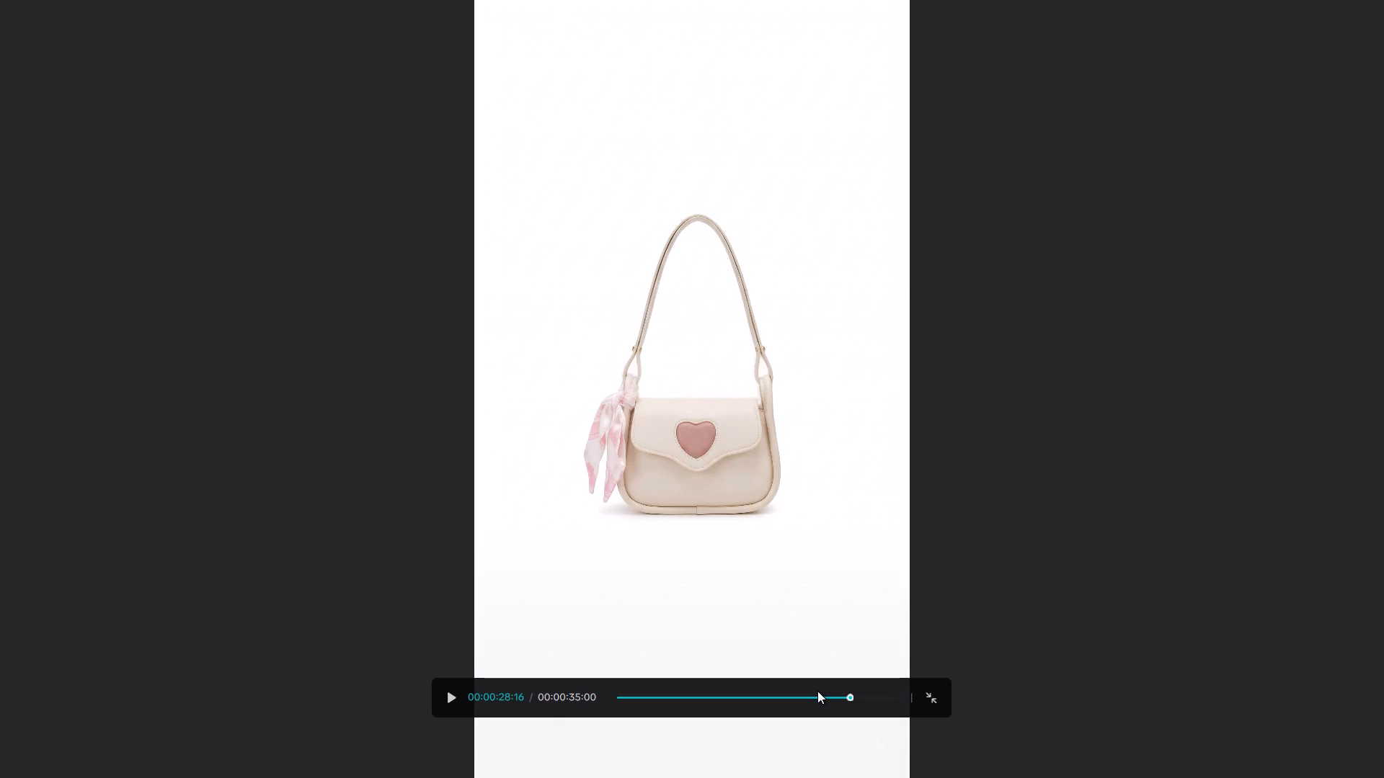
click(820, 697)
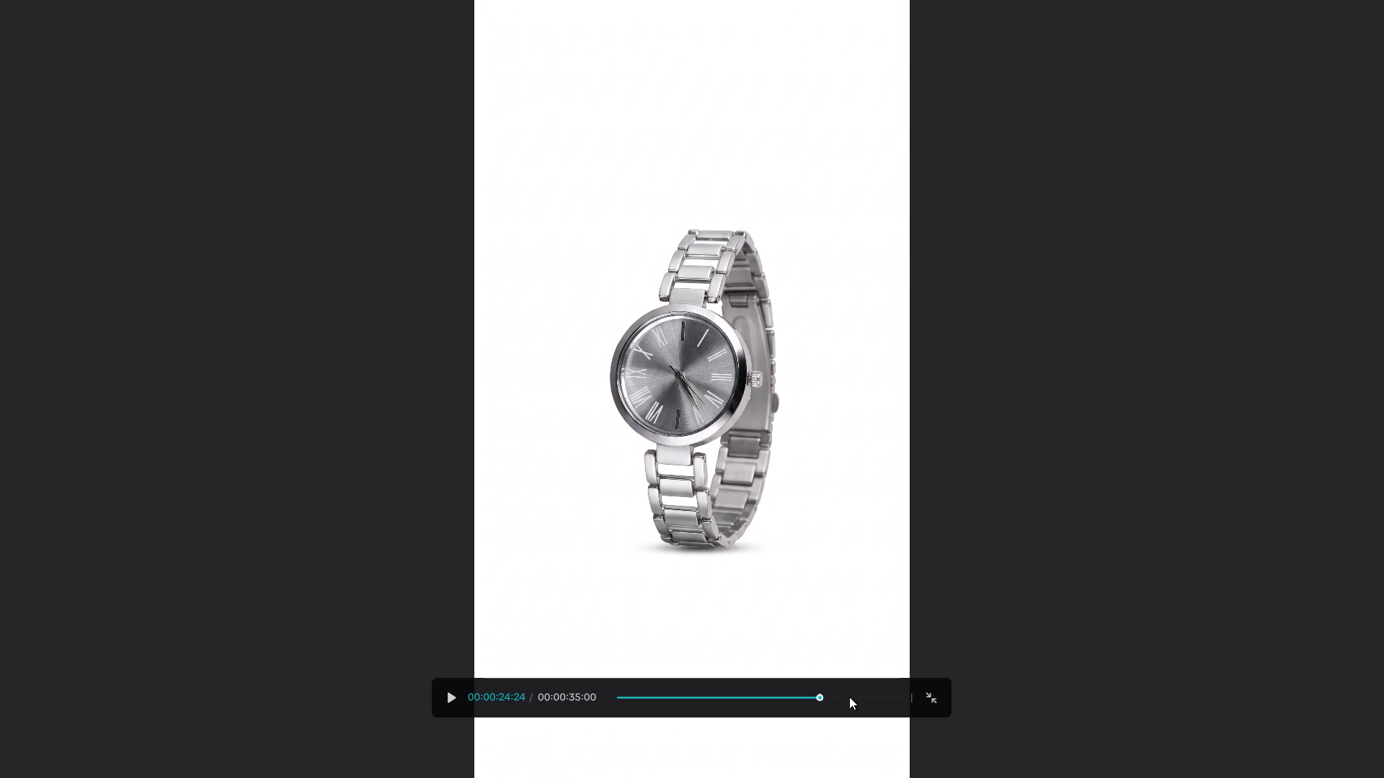
click(847, 696)
click(881, 694)
click(858, 692)
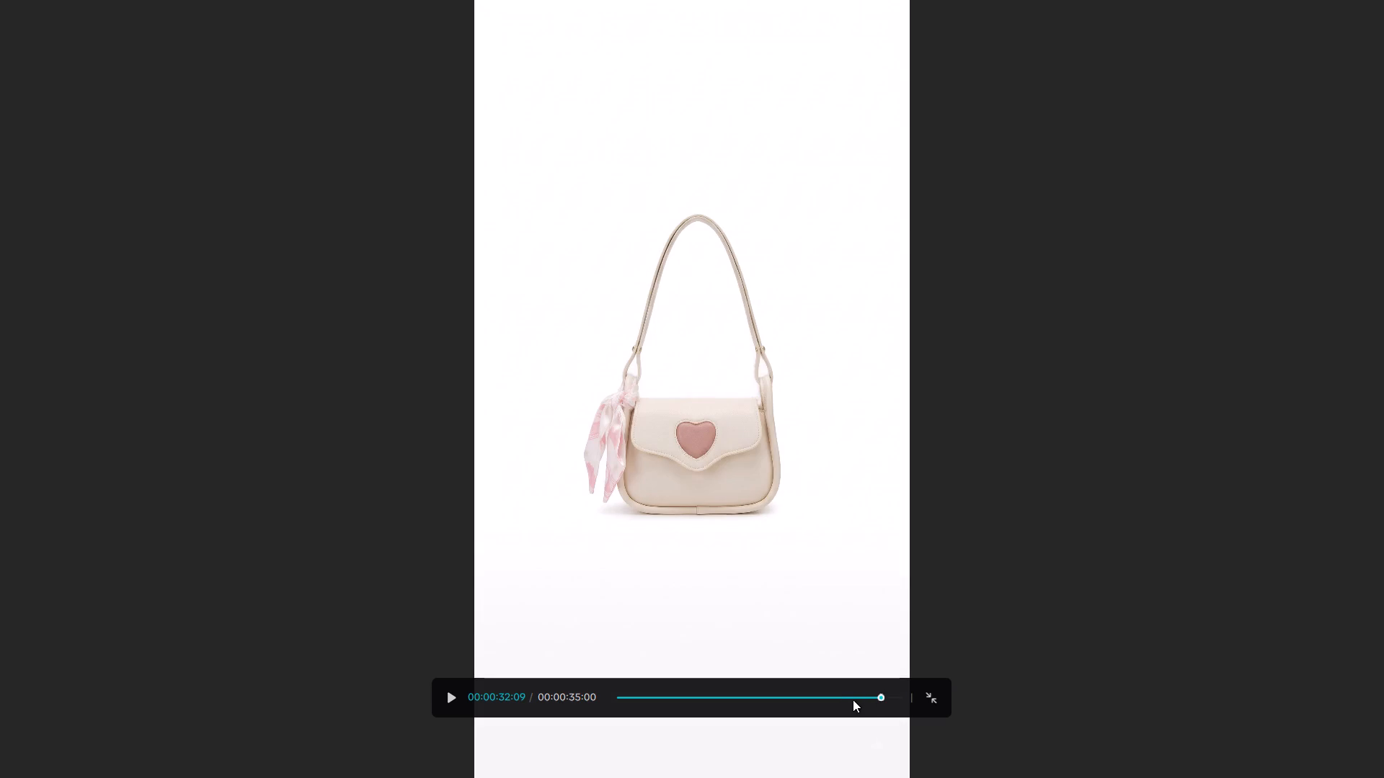
click(853, 700)
key(Escape)
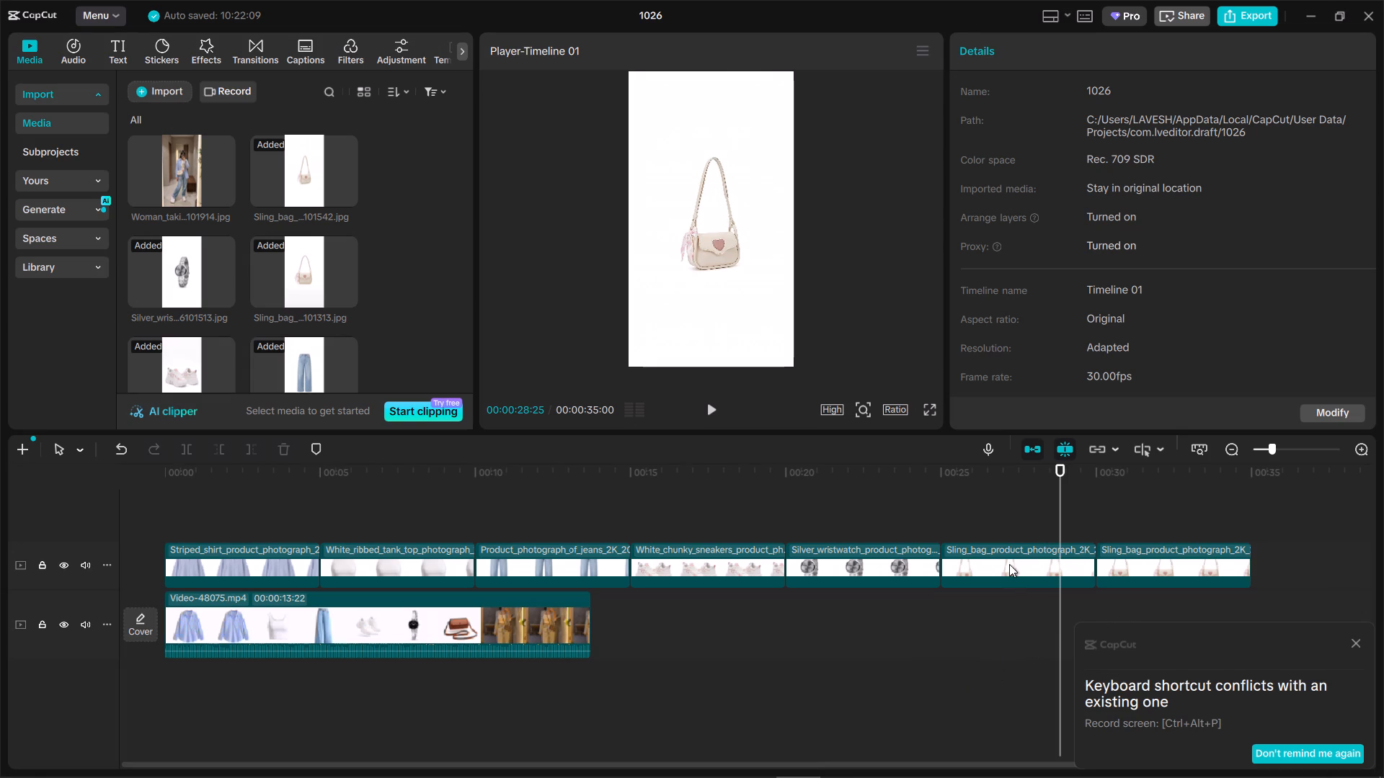
Delete the first sling bag clip and move the remaining sling bag clip directly after the wristwatch clip on the upper track.
click(1011, 561)
key(Delete)
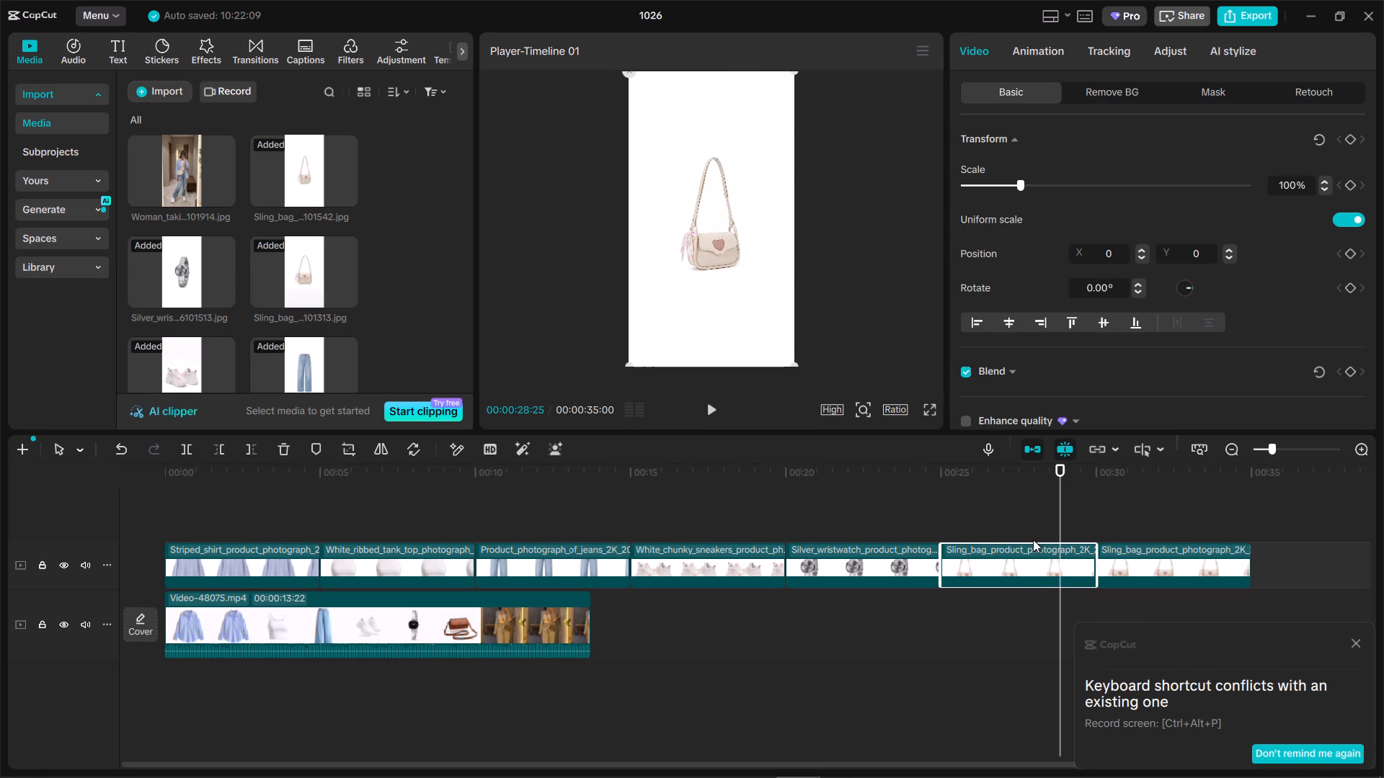
key(d)
click(1122, 564)
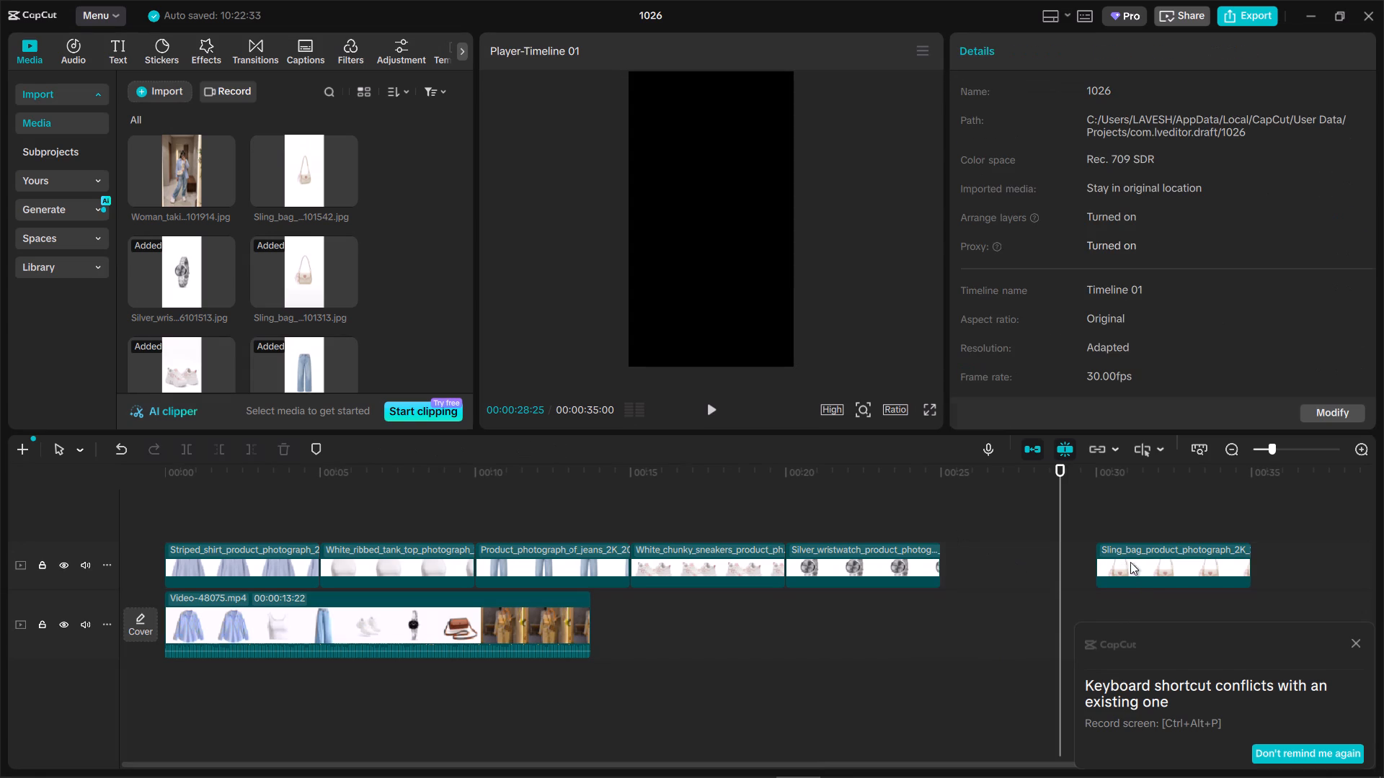
drag(1152, 560, 1001, 562)
click(1034, 529)
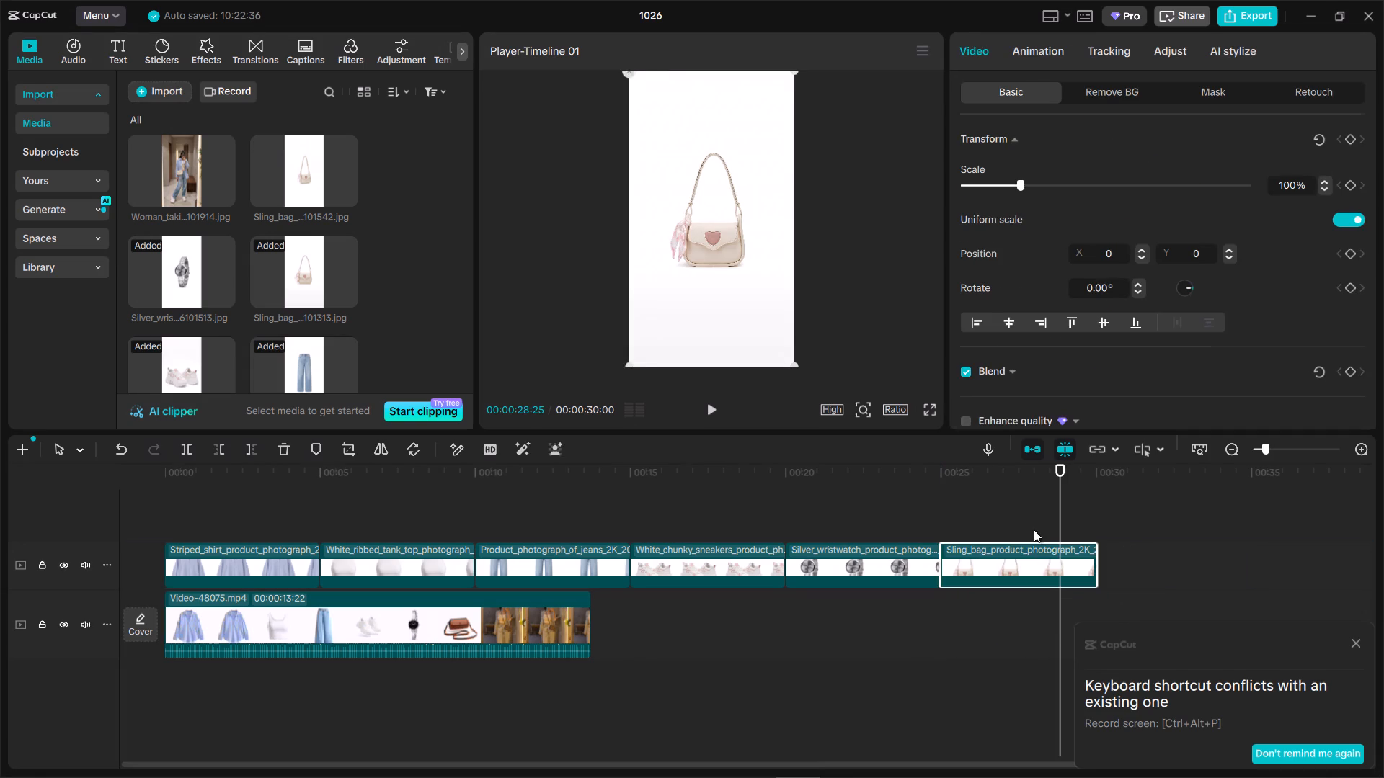
Place the mirror selfie image directly after the sling bag clip at 00:00:30:00 and check it in full screen.
drag(1034, 529, 1132, 526)
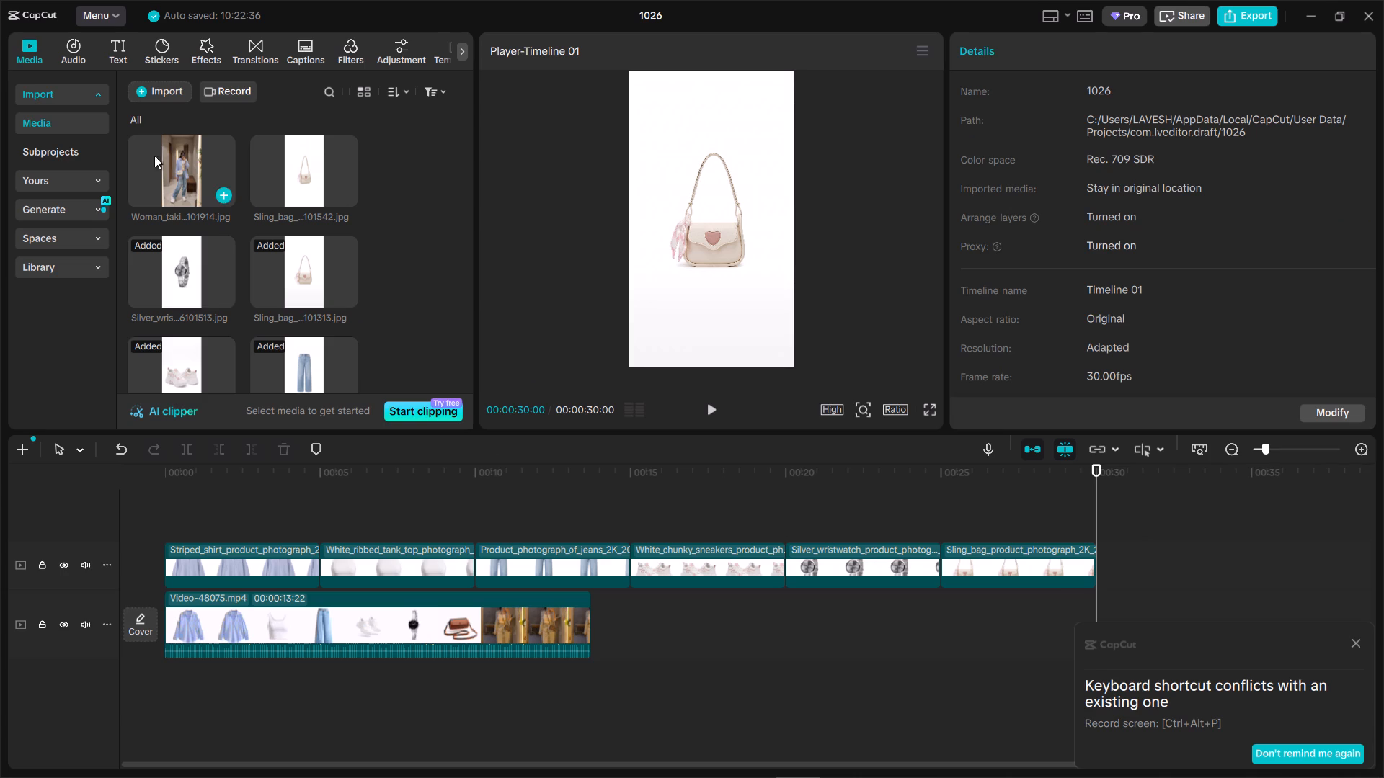
drag(154, 156, 1104, 560)
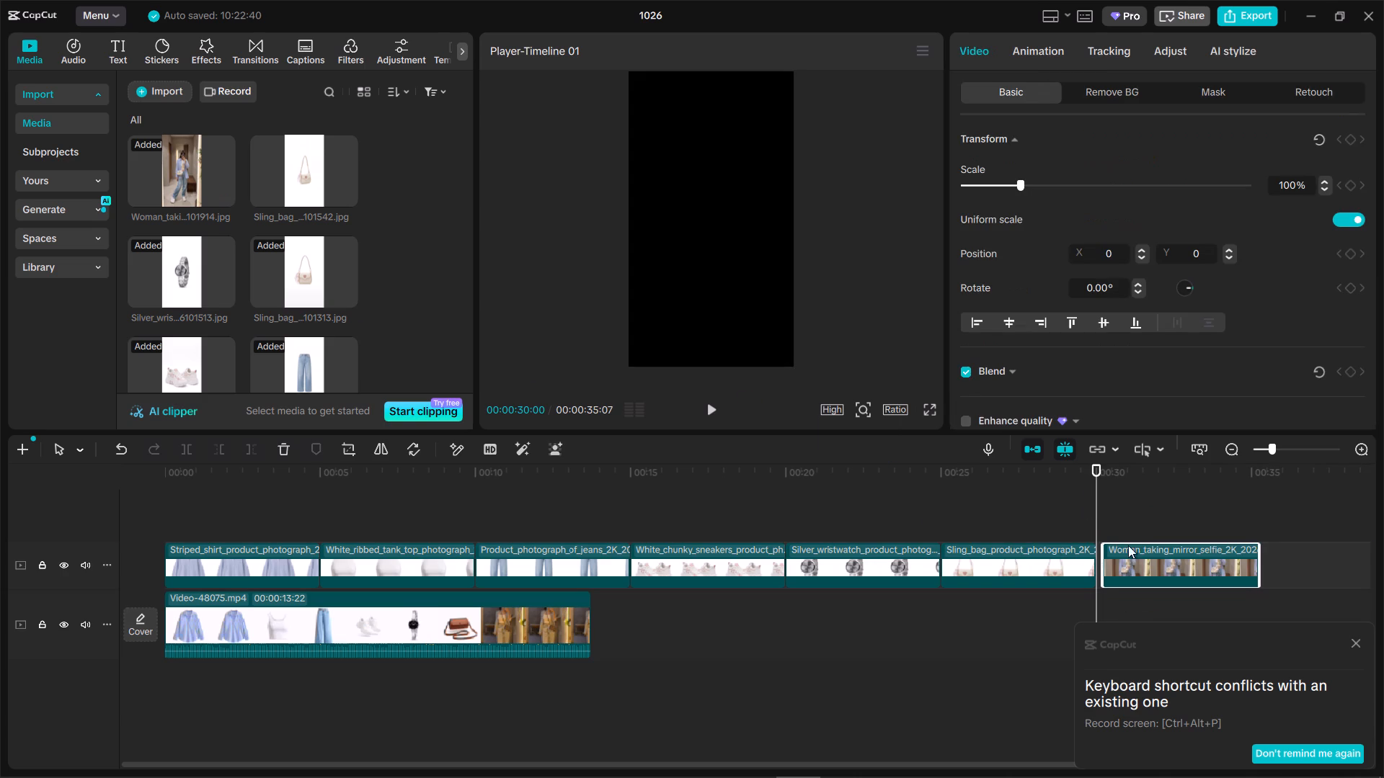
drag(1135, 550, 1127, 551)
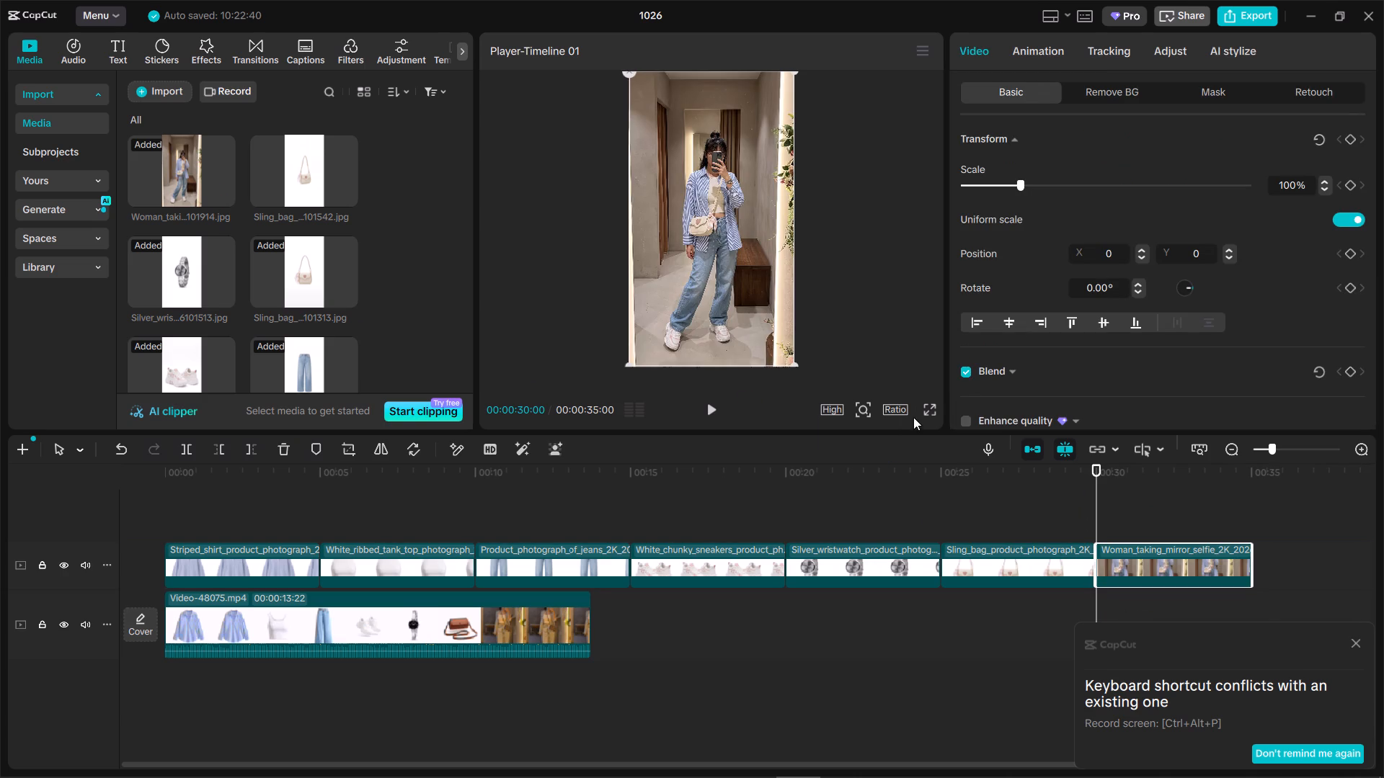
click(931, 411)
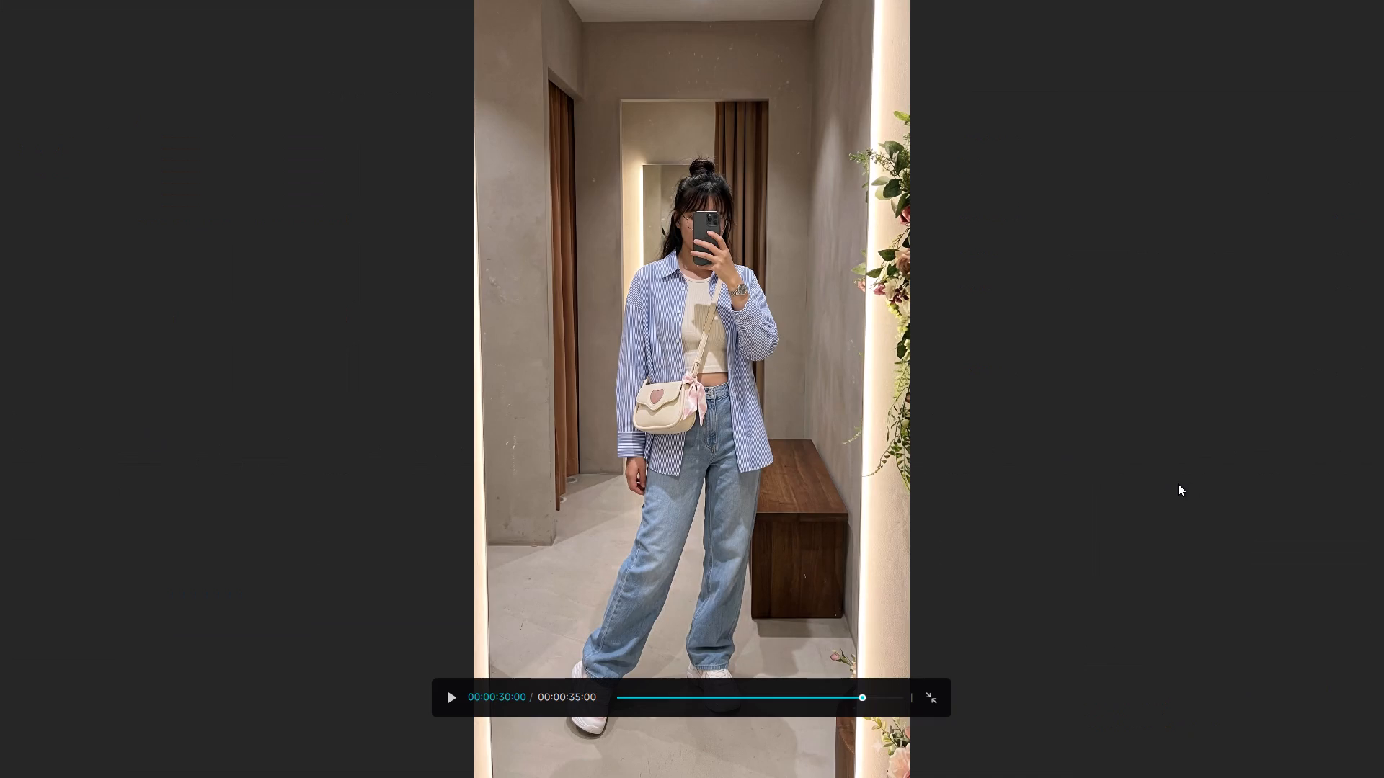
key(Escape)
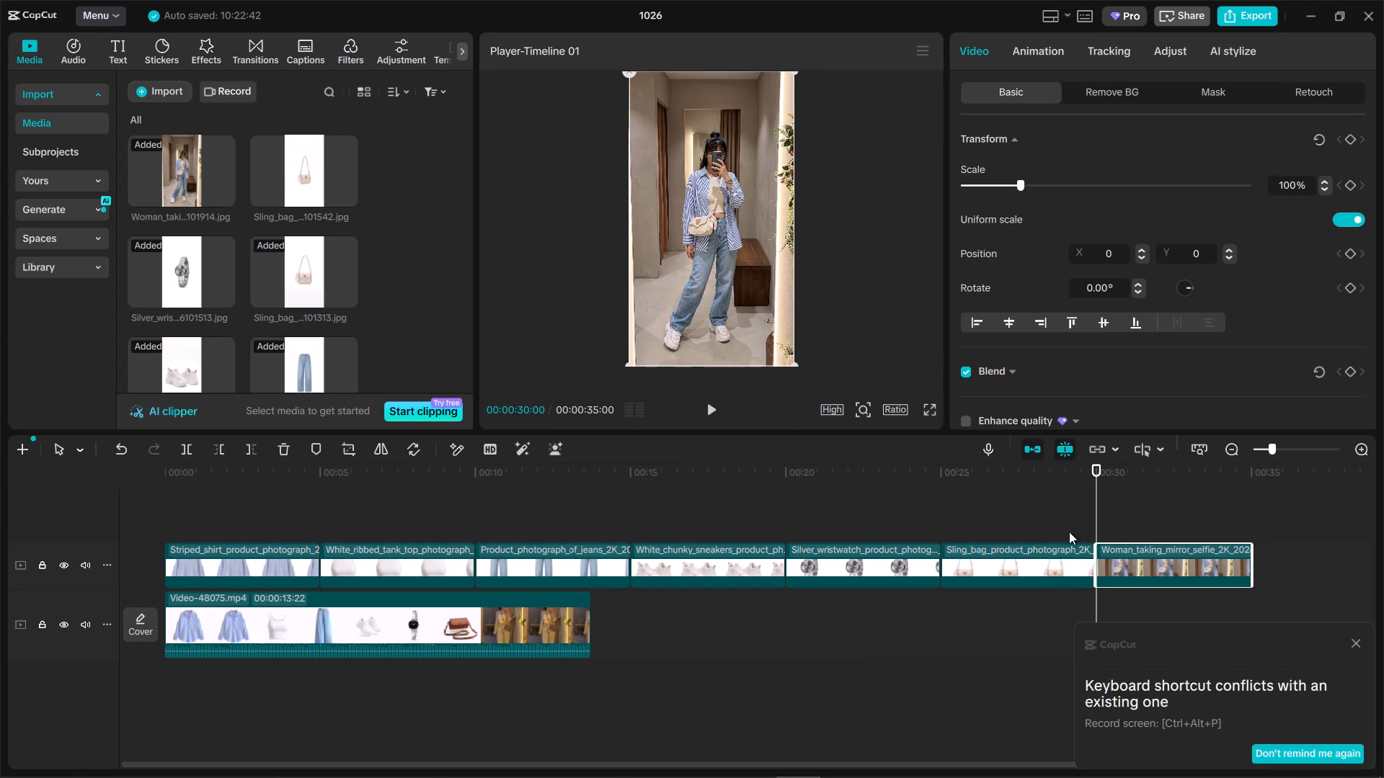
Return to the start of the timeline and hide the upper image track to expose the reference video.
click(1085, 521)
drag(1085, 521, 158, 516)
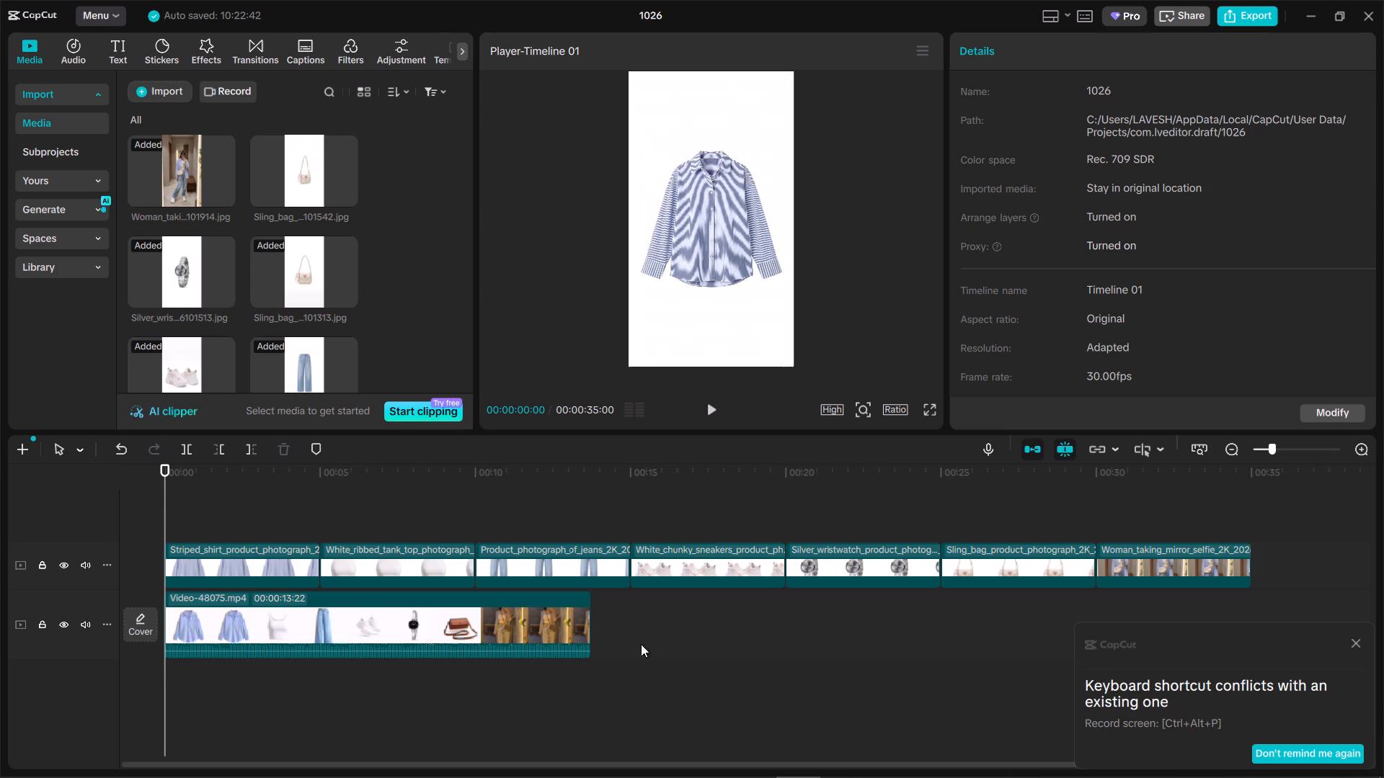
double_click(225, 519)
click(63, 564)
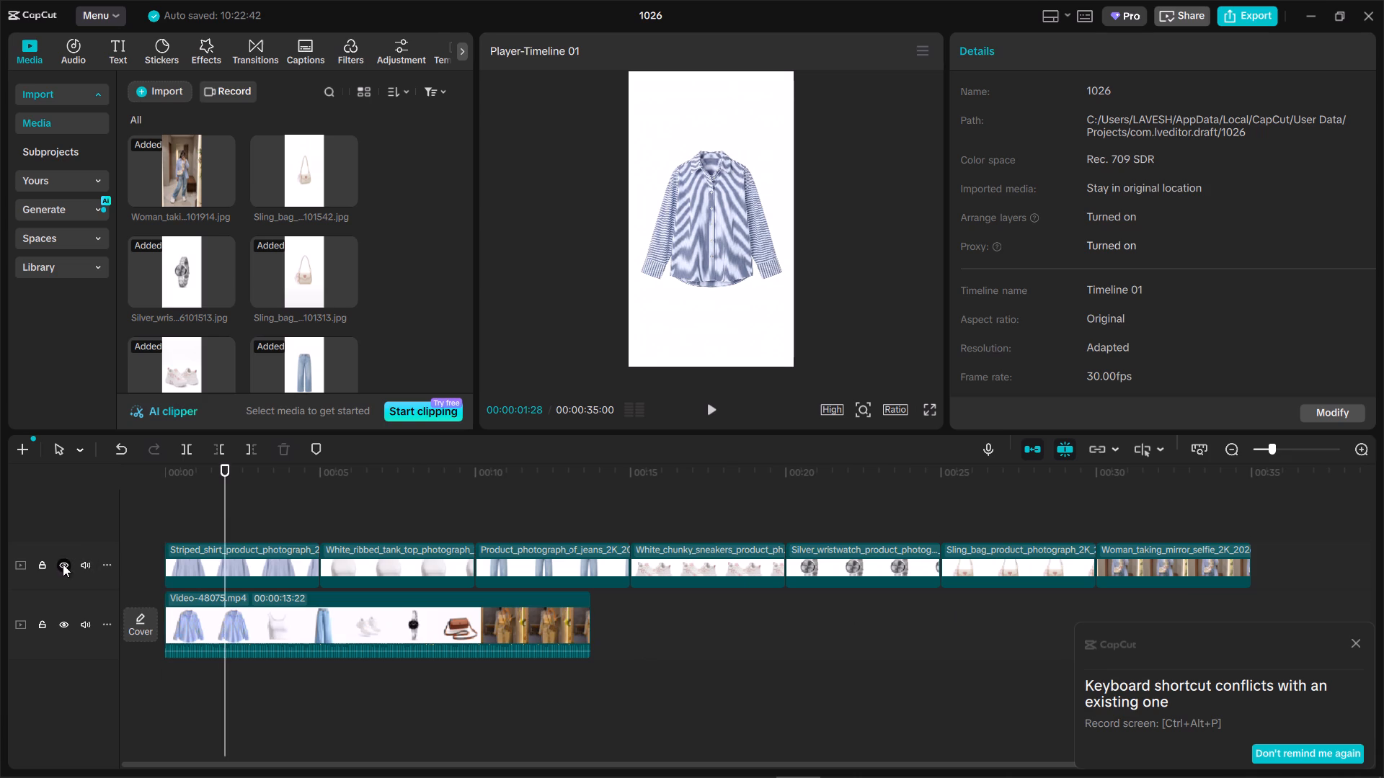
Trim the end of the striped shirt clip to 00:00:01:16, where the reference video switches to the tank top.
drag(223, 521, 207, 519)
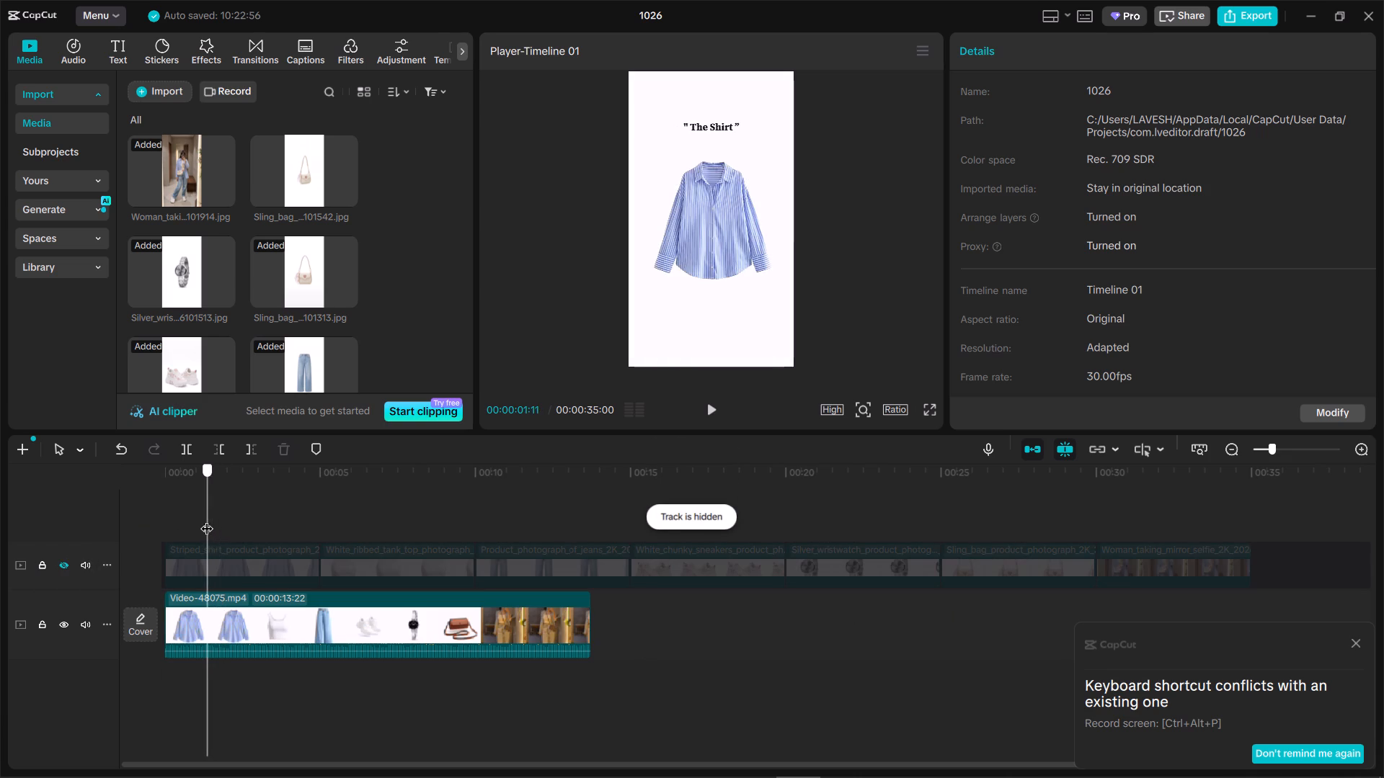
drag(207, 519, 213, 519)
key(Left)
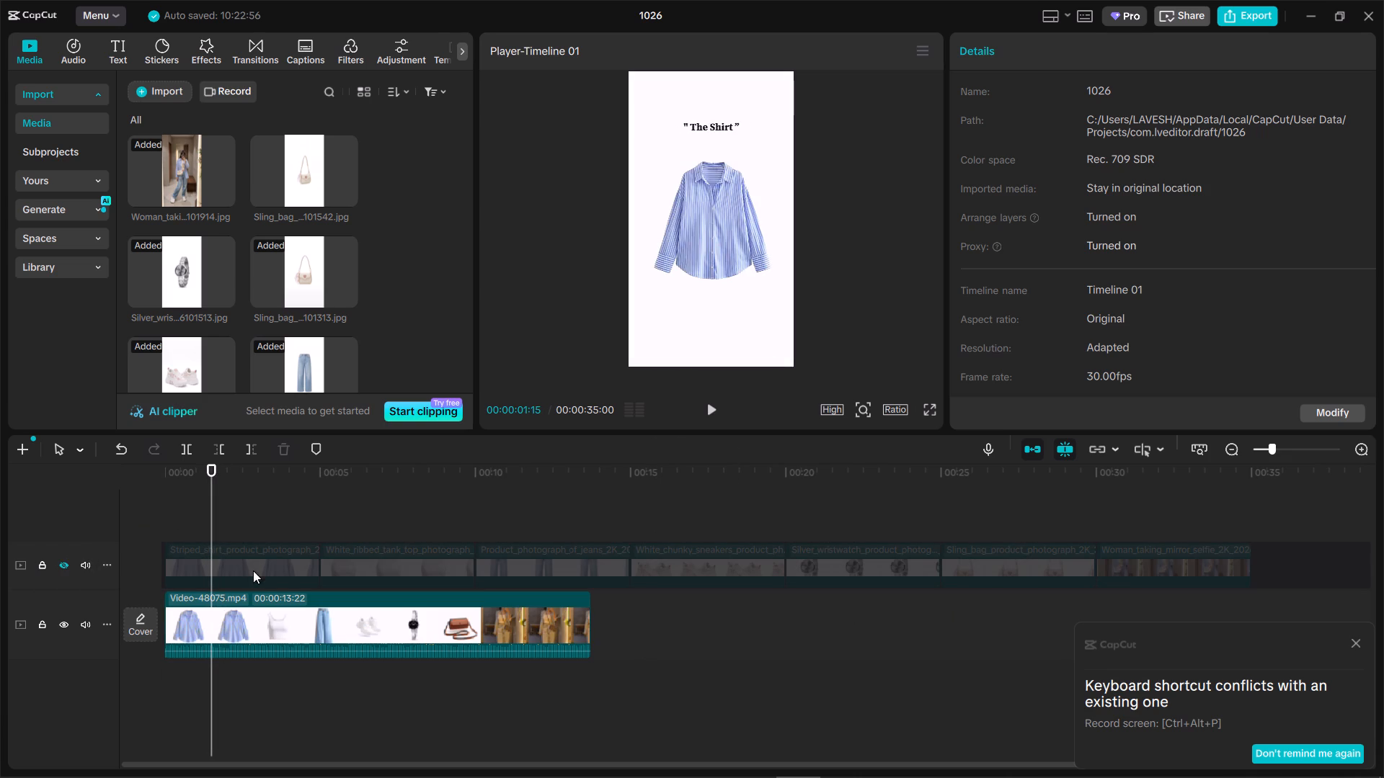
key(Right)
click(233, 573)
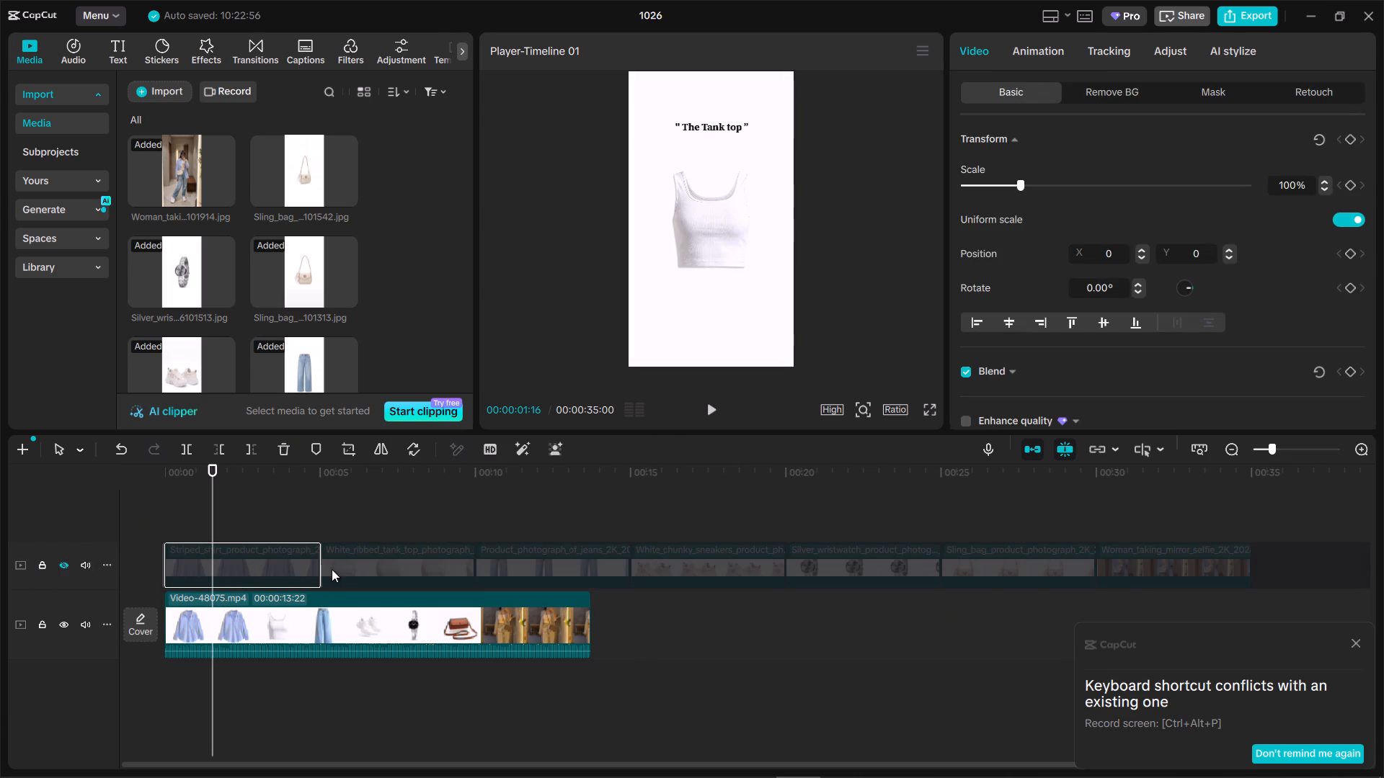
drag(321, 557, 210, 558)
Move the tank top clip directly after the shirt clip and trim its end to 00:00:03:01, matching the reference video's switch to the jeans.
click(360, 561)
drag(360, 561, 315, 565)
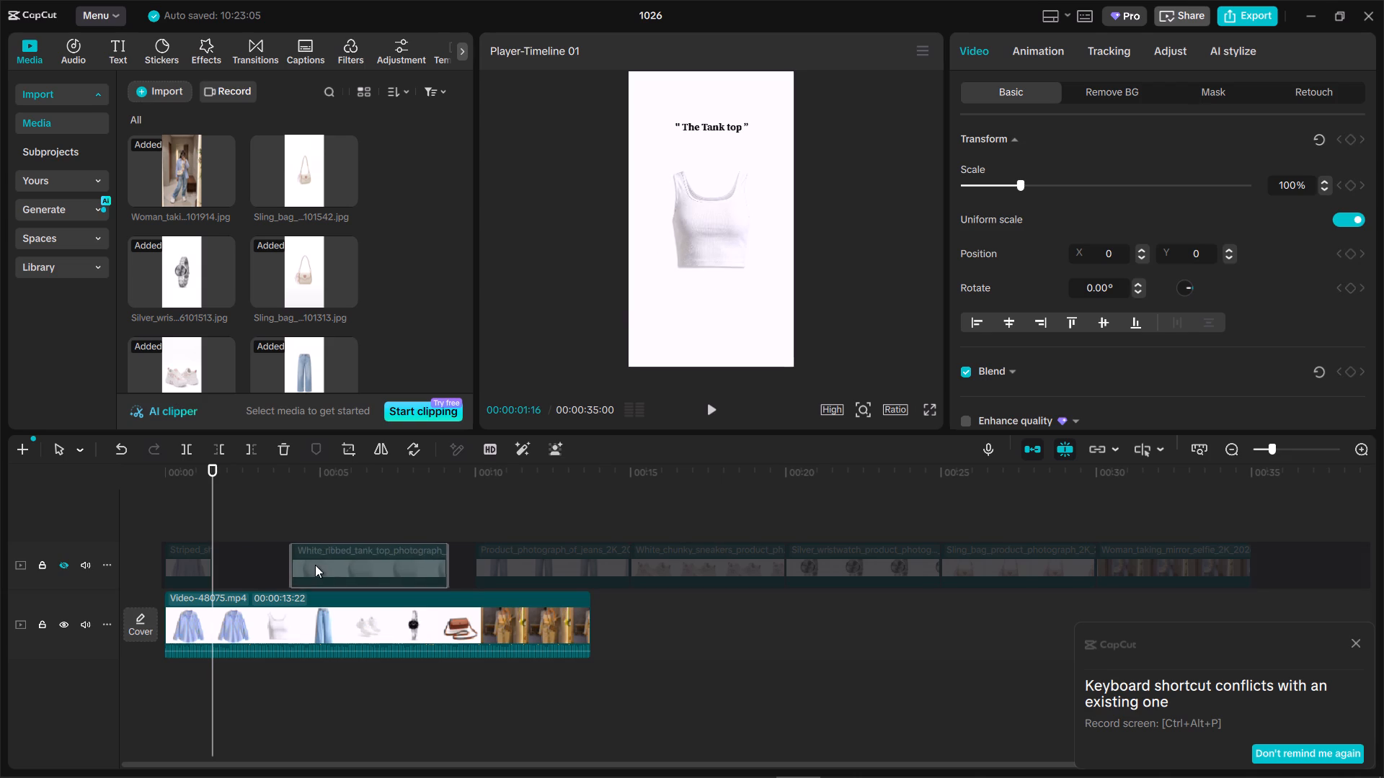
drag(315, 565, 250, 563)
click(241, 529)
drag(241, 529, 247, 528)
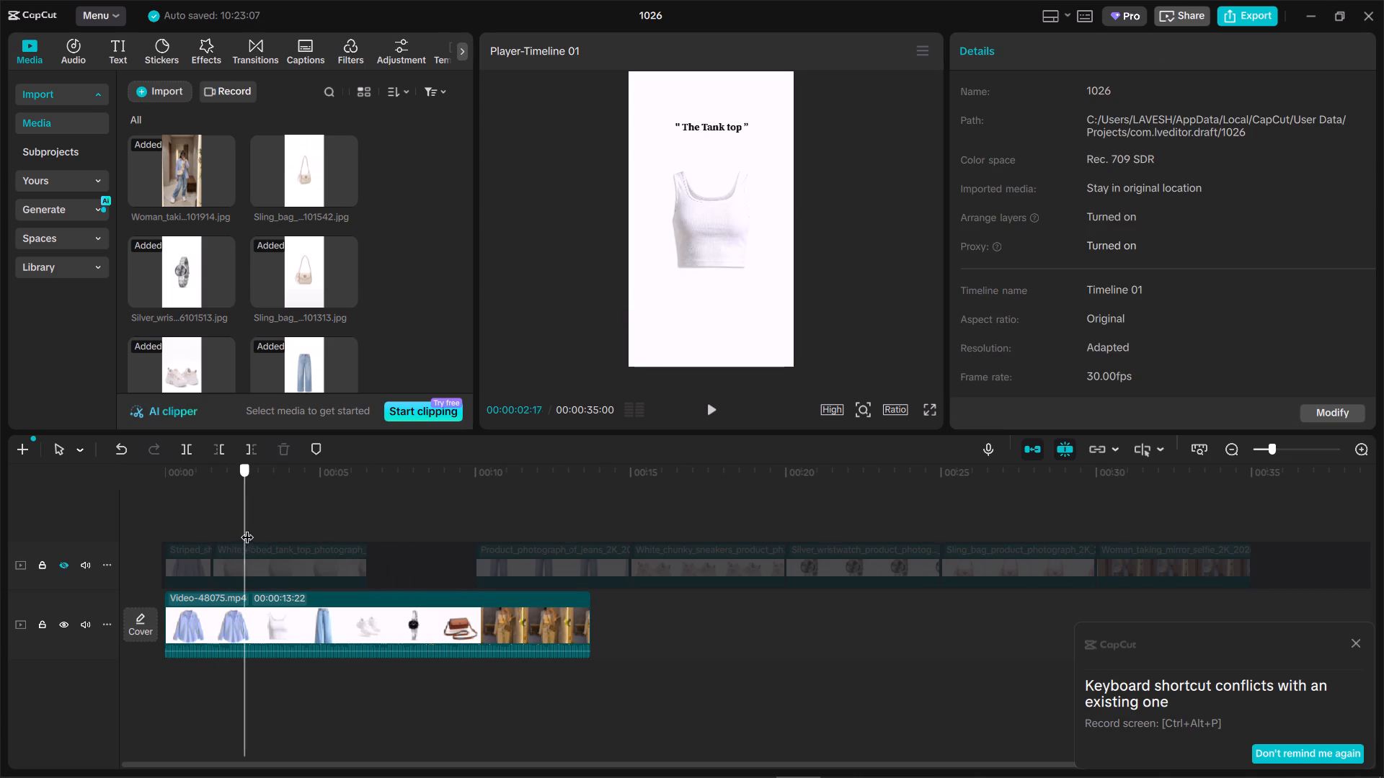
drag(247, 528, 264, 533)
key(Left)
key(Left)
key(Left)
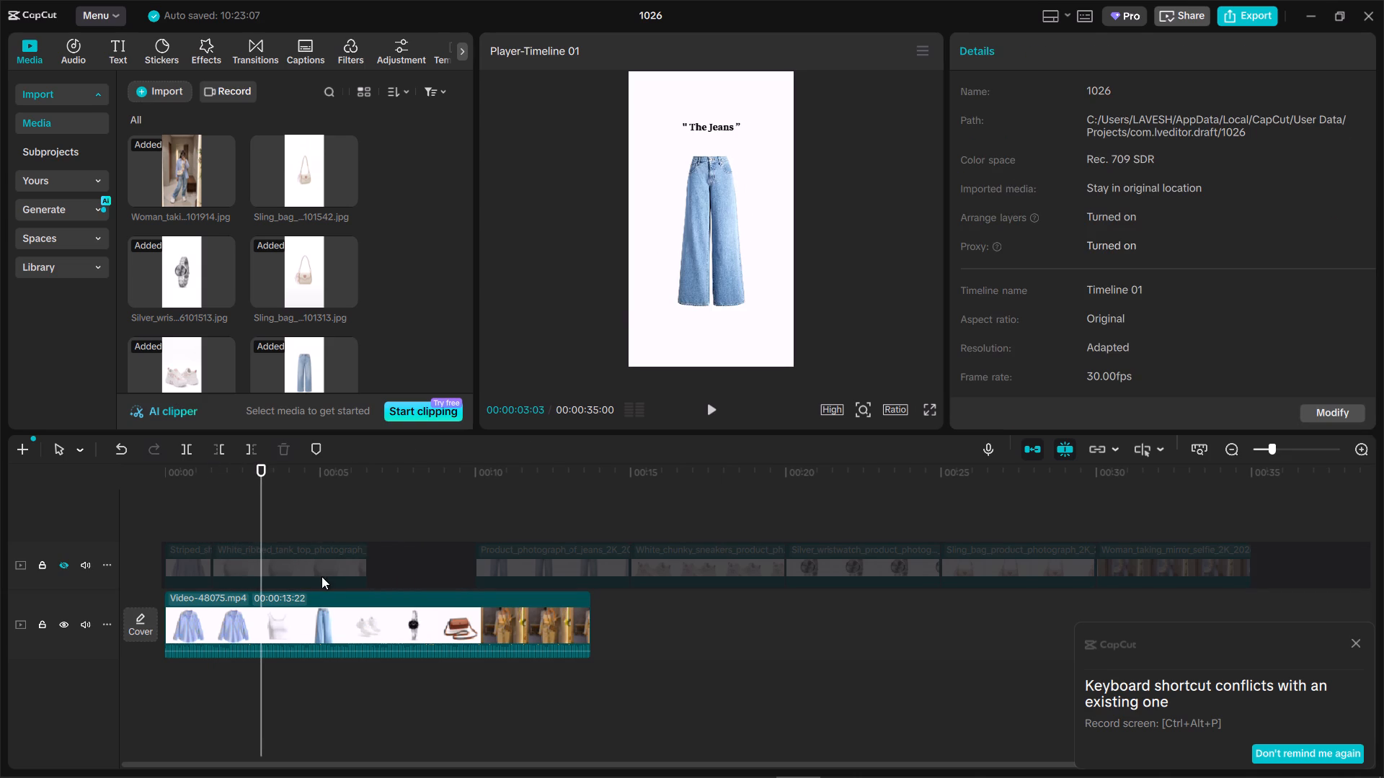
key(Left)
key(Left)
key(Left)
key(Right)
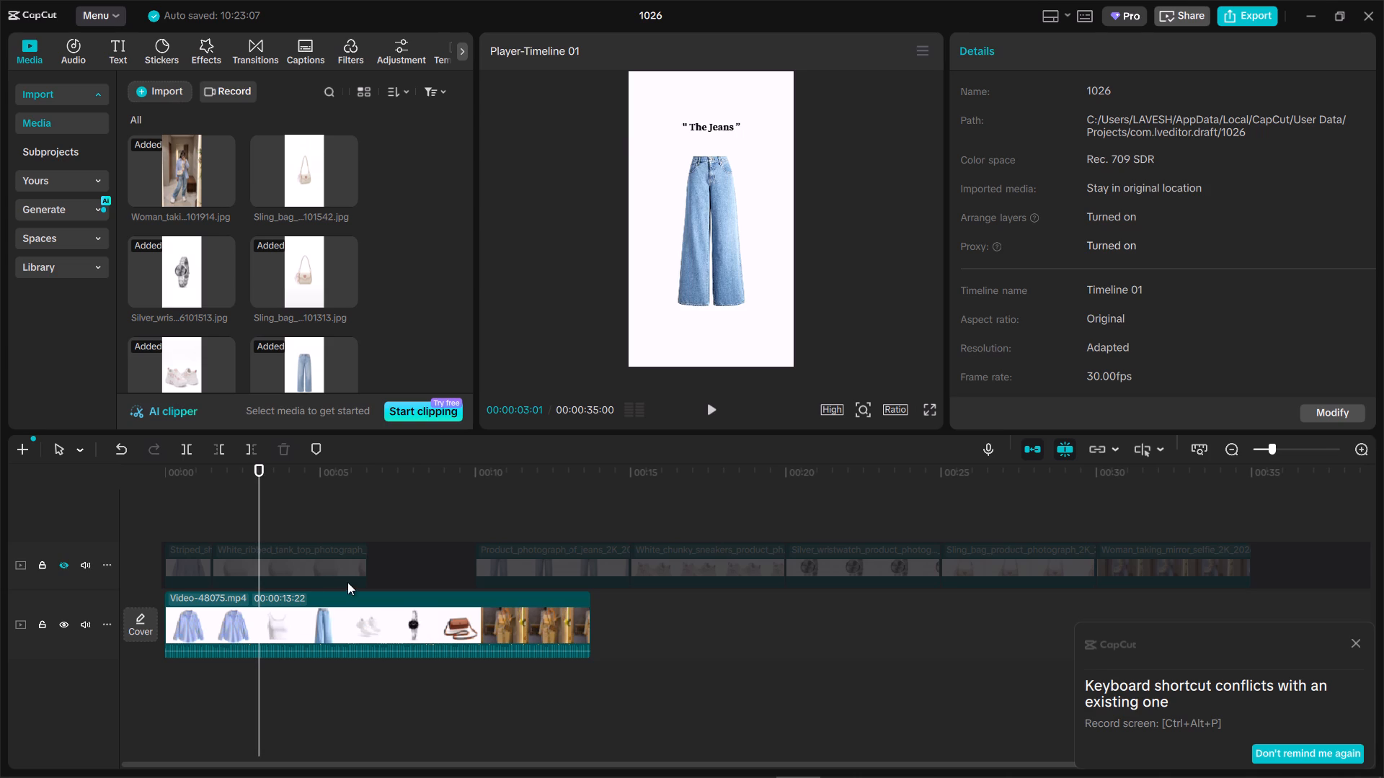
click(348, 568)
drag(365, 564, 267, 565)
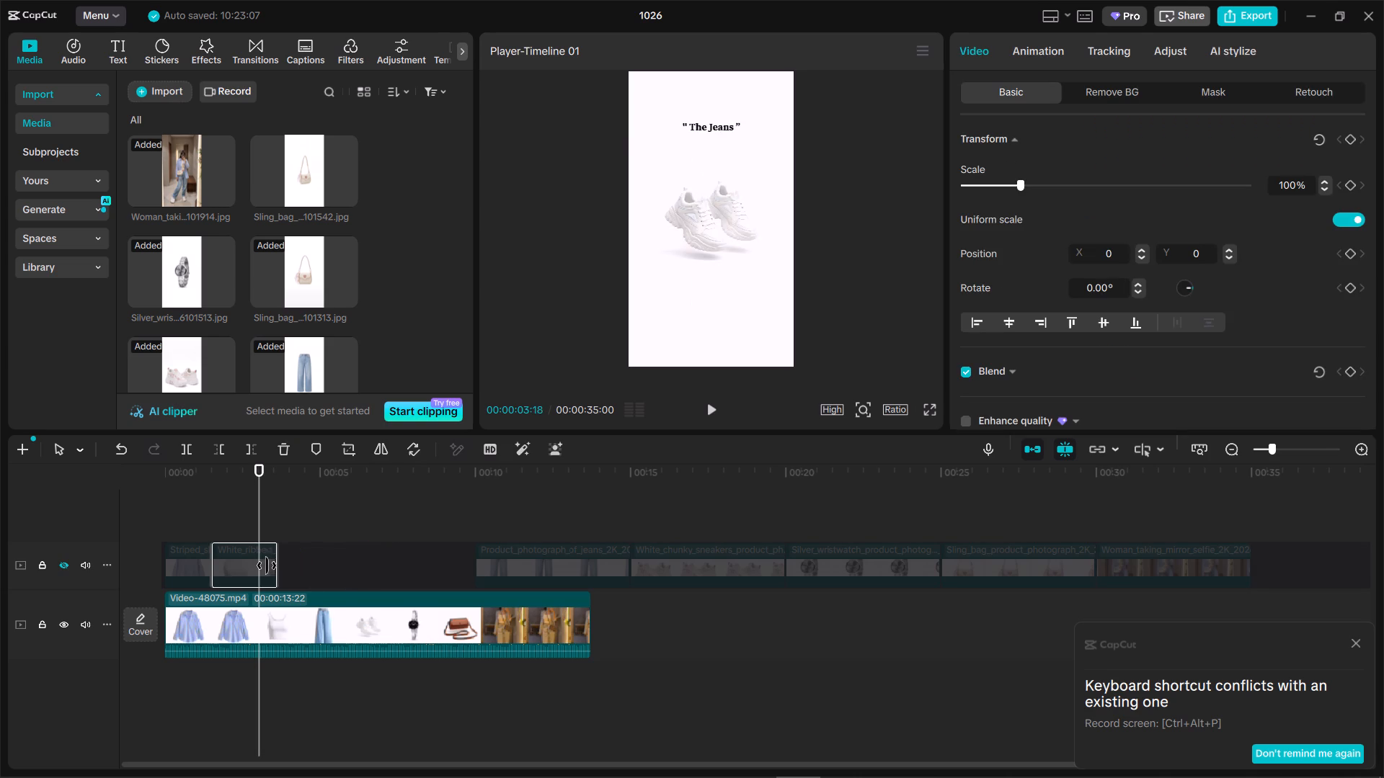
drag(267, 565, 253, 563)
Move the jeans clip directly after the tank top clip and trim its end to 00:00:04:15, matching the reference video's switch to the shoes.
click(513, 556)
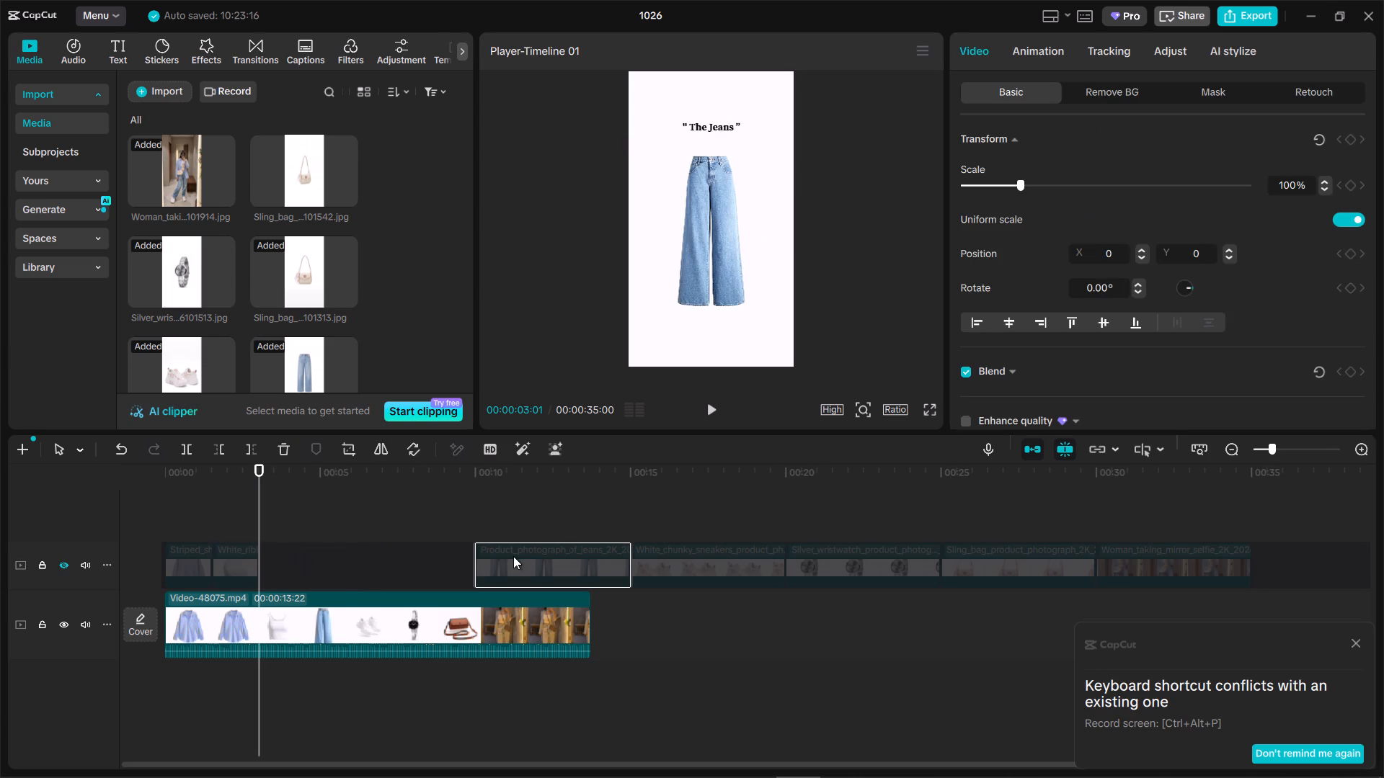
drag(513, 556, 299, 558)
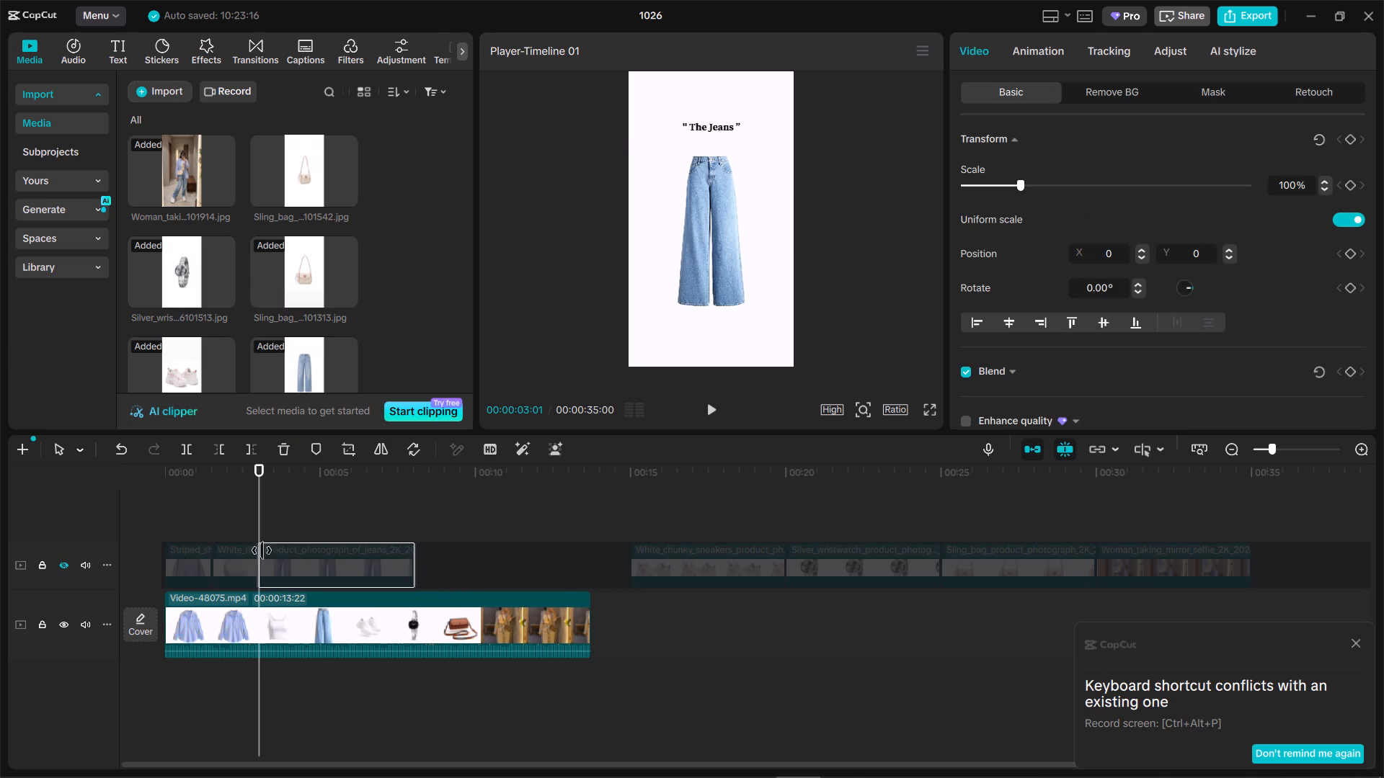
click(269, 522)
drag(269, 522, 306, 522)
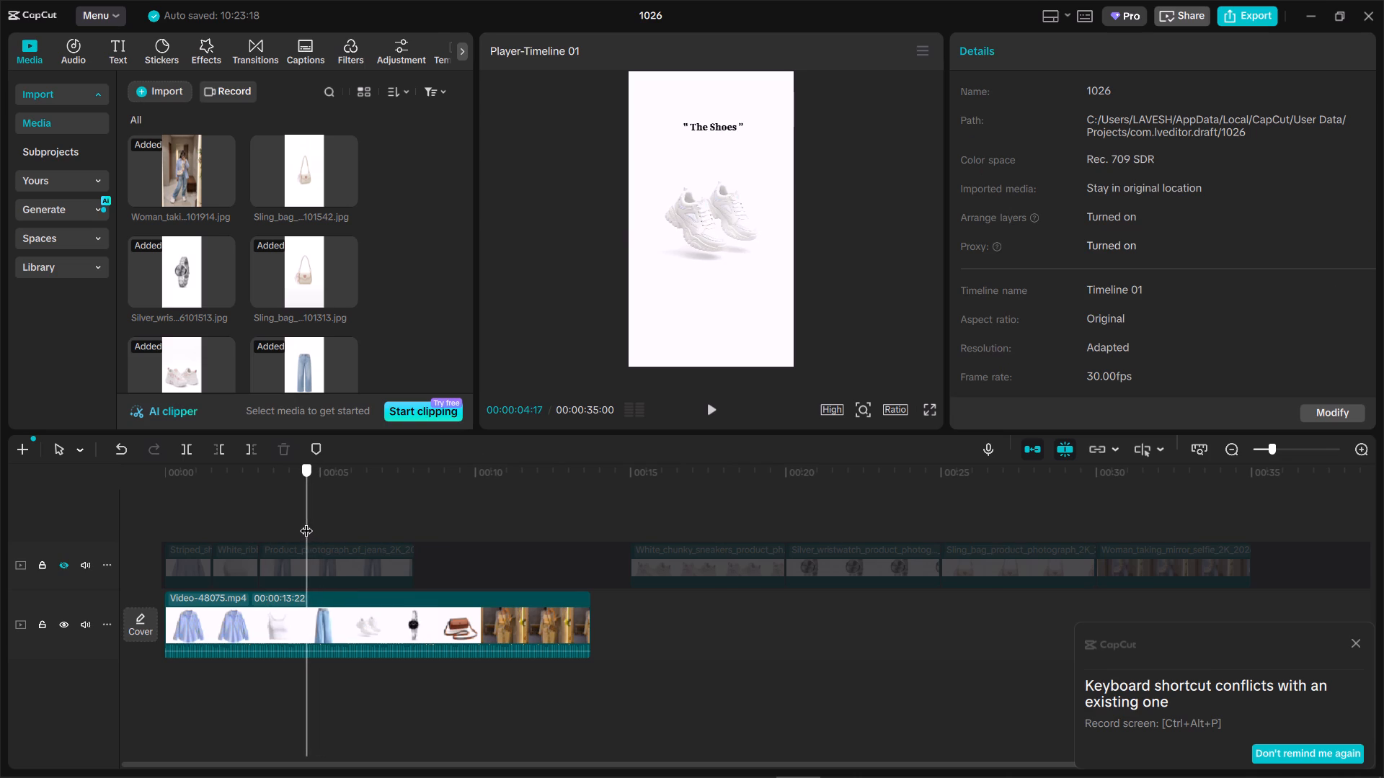
drag(306, 522, 302, 522)
key(Right)
key(Right)
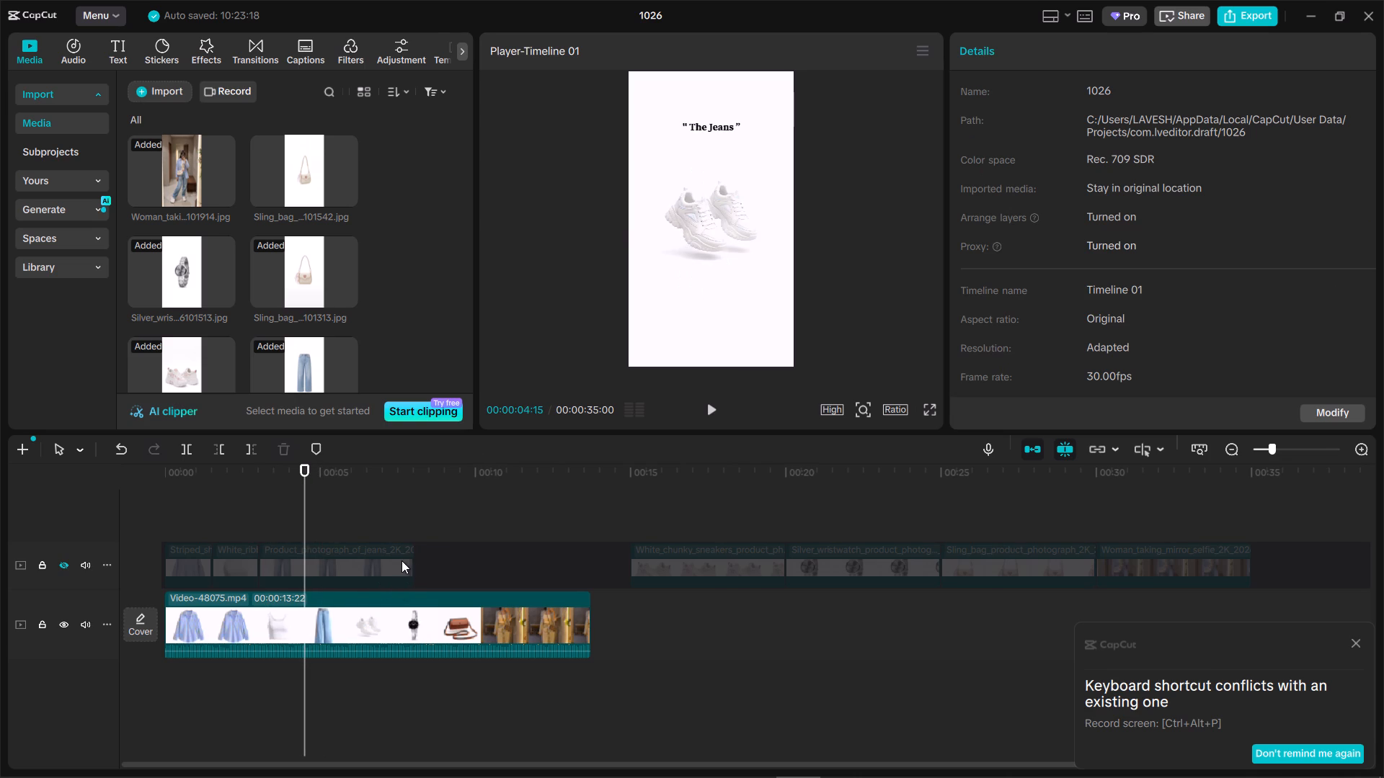
click(402, 560)
drag(416, 564, 302, 567)
Move the sneakers clip directly after the jeans clip and trim its end to about 00:00:06:00, matching the reference video's switch to the watch.
click(665, 558)
drag(665, 558, 360, 557)
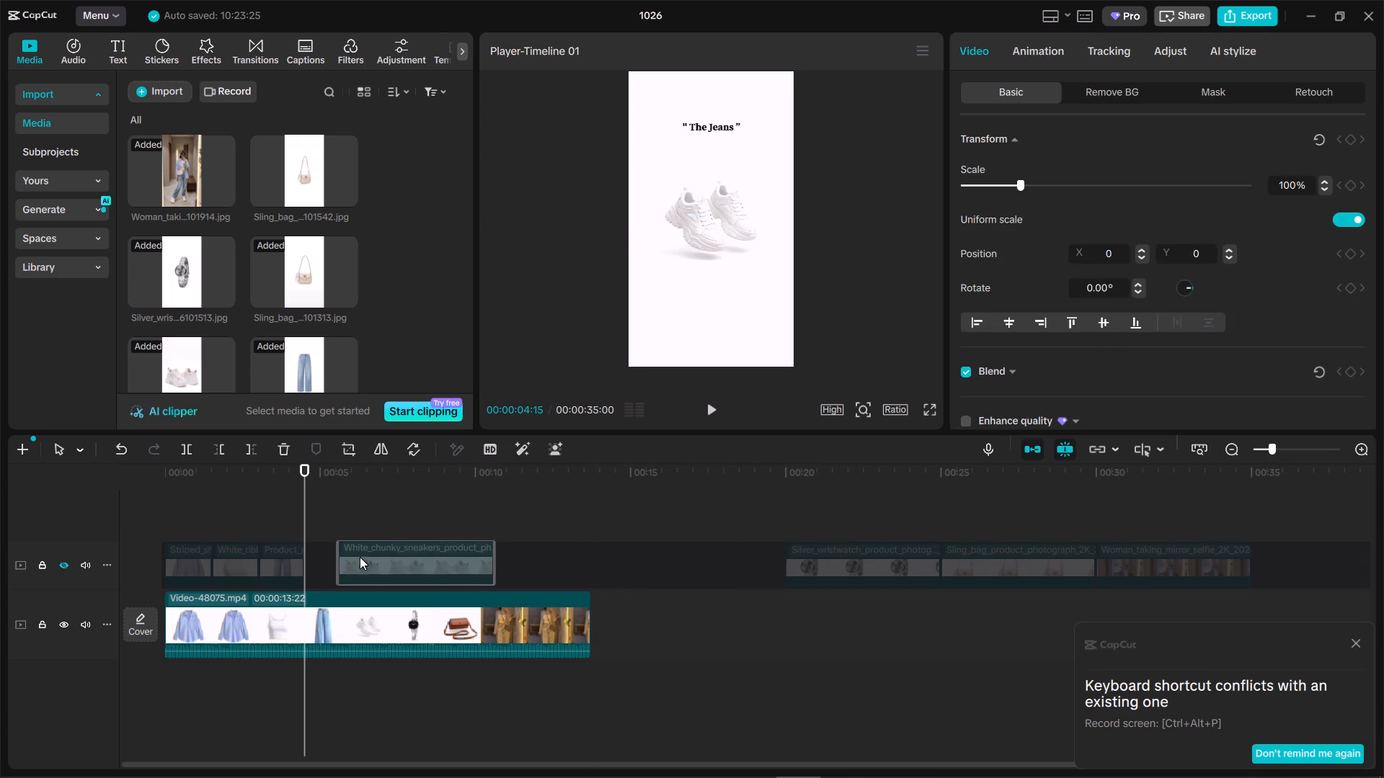
drag(360, 557, 340, 557)
click(333, 523)
drag(333, 523, 350, 524)
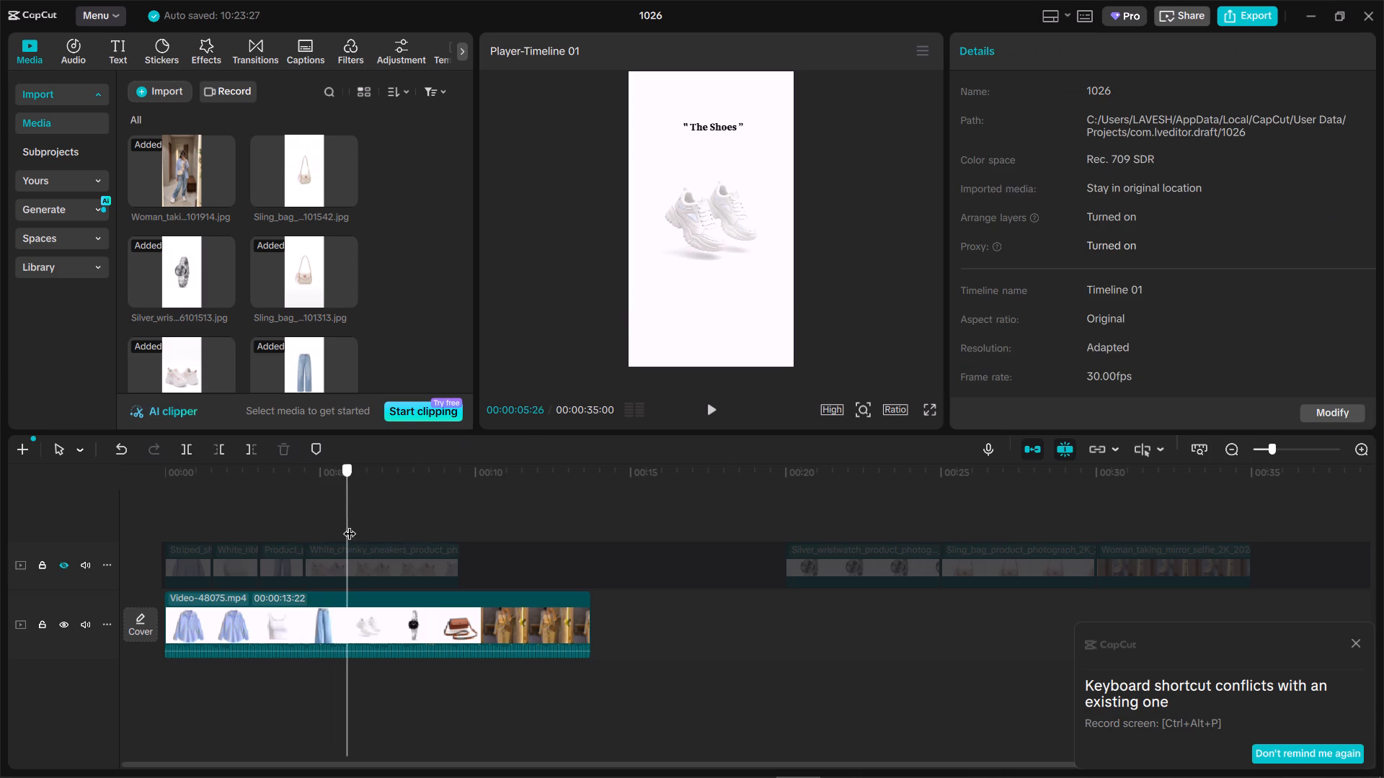
drag(350, 524, 345, 527)
key(Right)
key(Right)
key(Right)
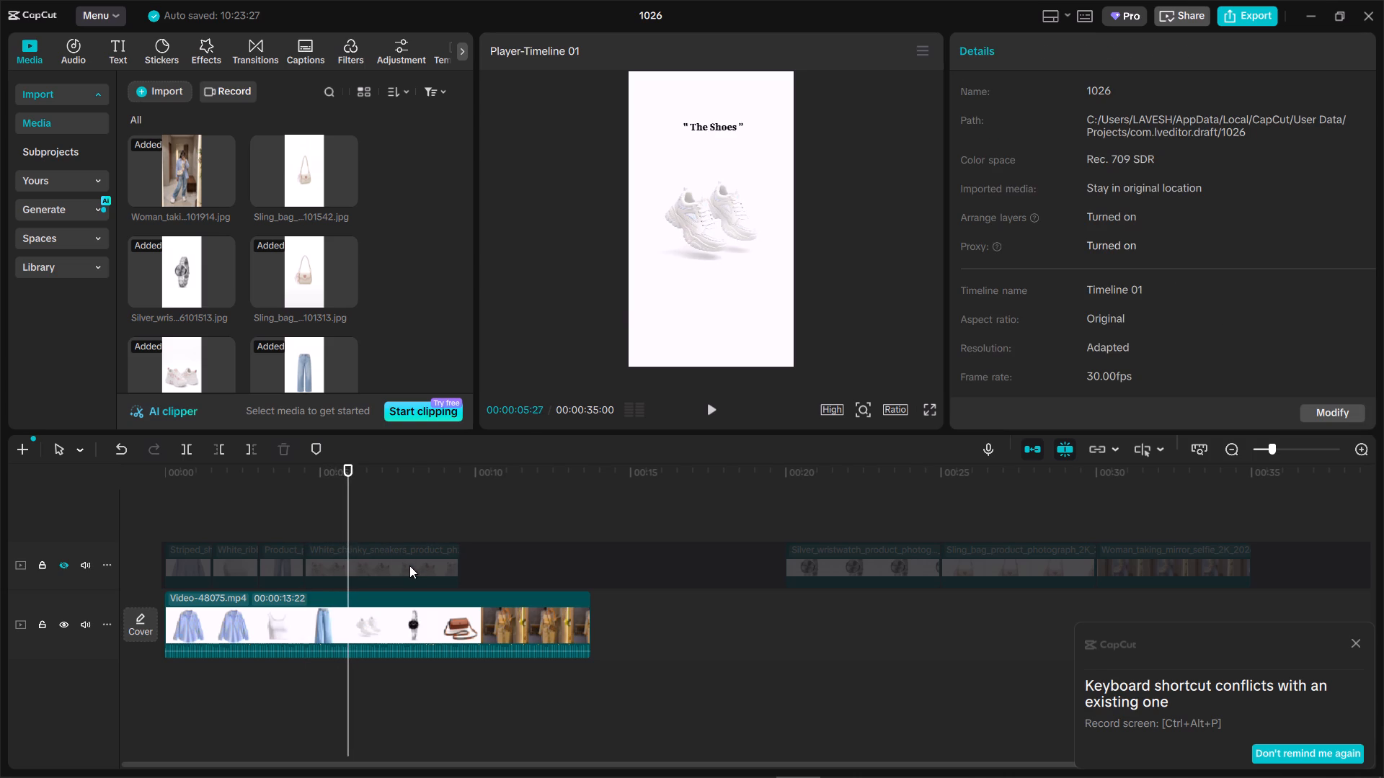
key(Right)
key(Right)
key(Right)
key(Right)
key(Left)
key(Right)
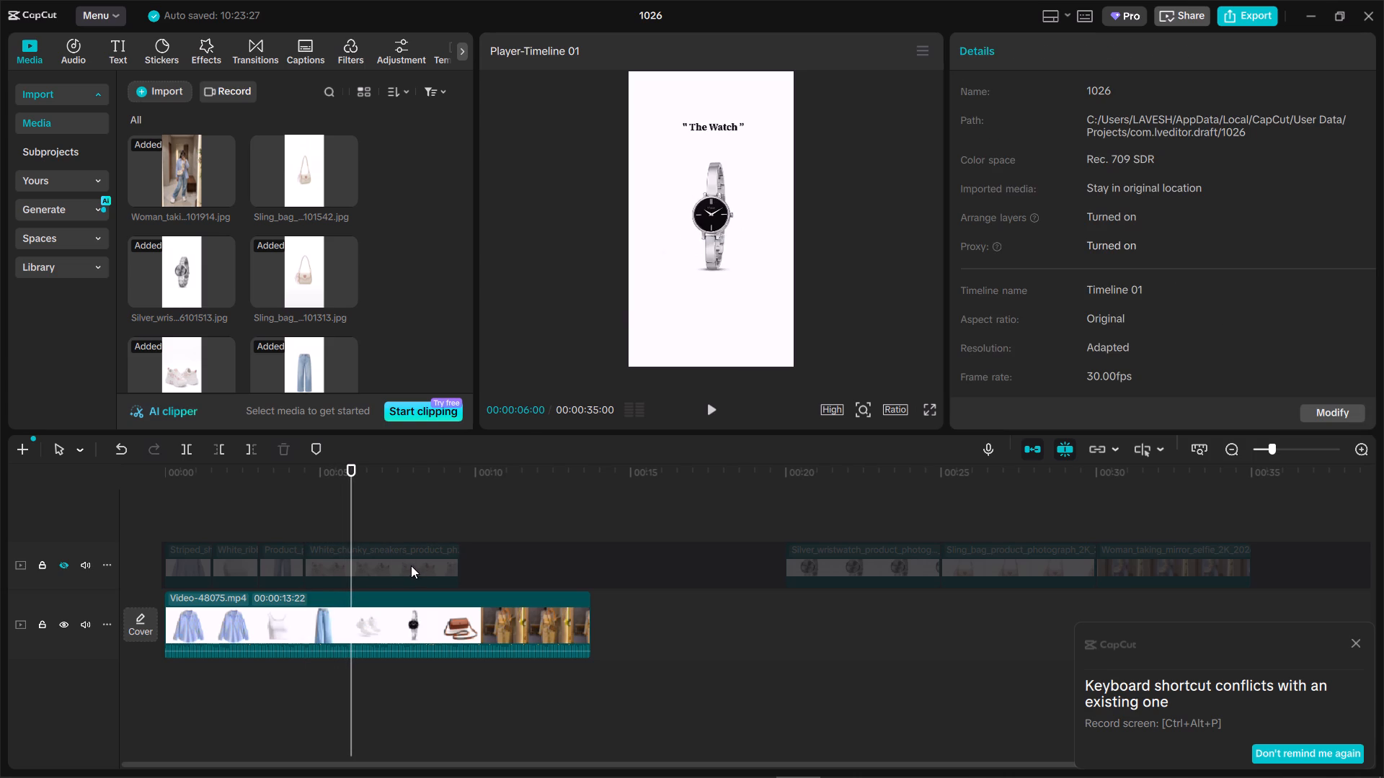
click(411, 565)
drag(461, 562, 368, 560)
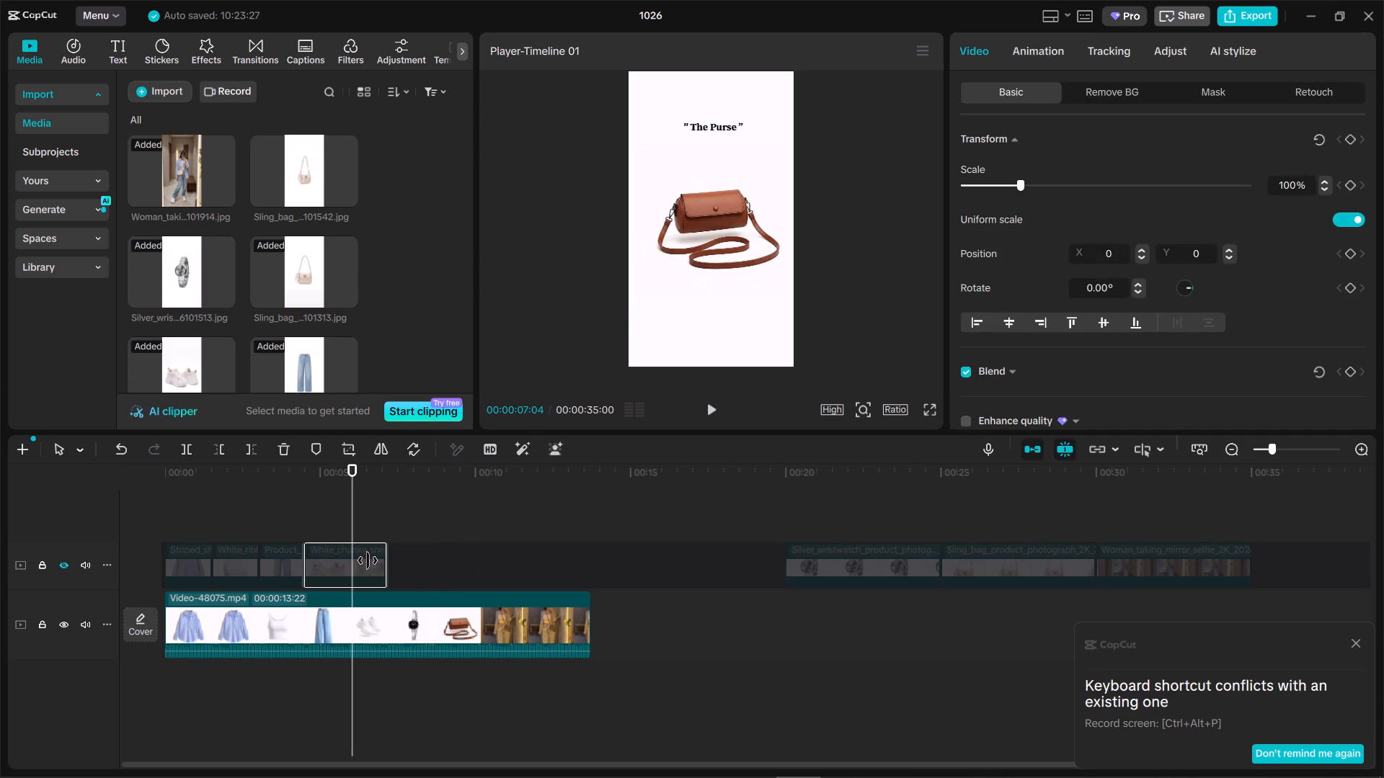
drag(368, 560, 350, 558)
Move the wristwatch clip directly after the sneakers clip on the upper track.
click(804, 564)
drag(804, 564, 365, 563)
Trim the end of the wristwatch clip to 00:00:07:16, matching the reference video's switch to the purse.
click(369, 511)
key(Right)
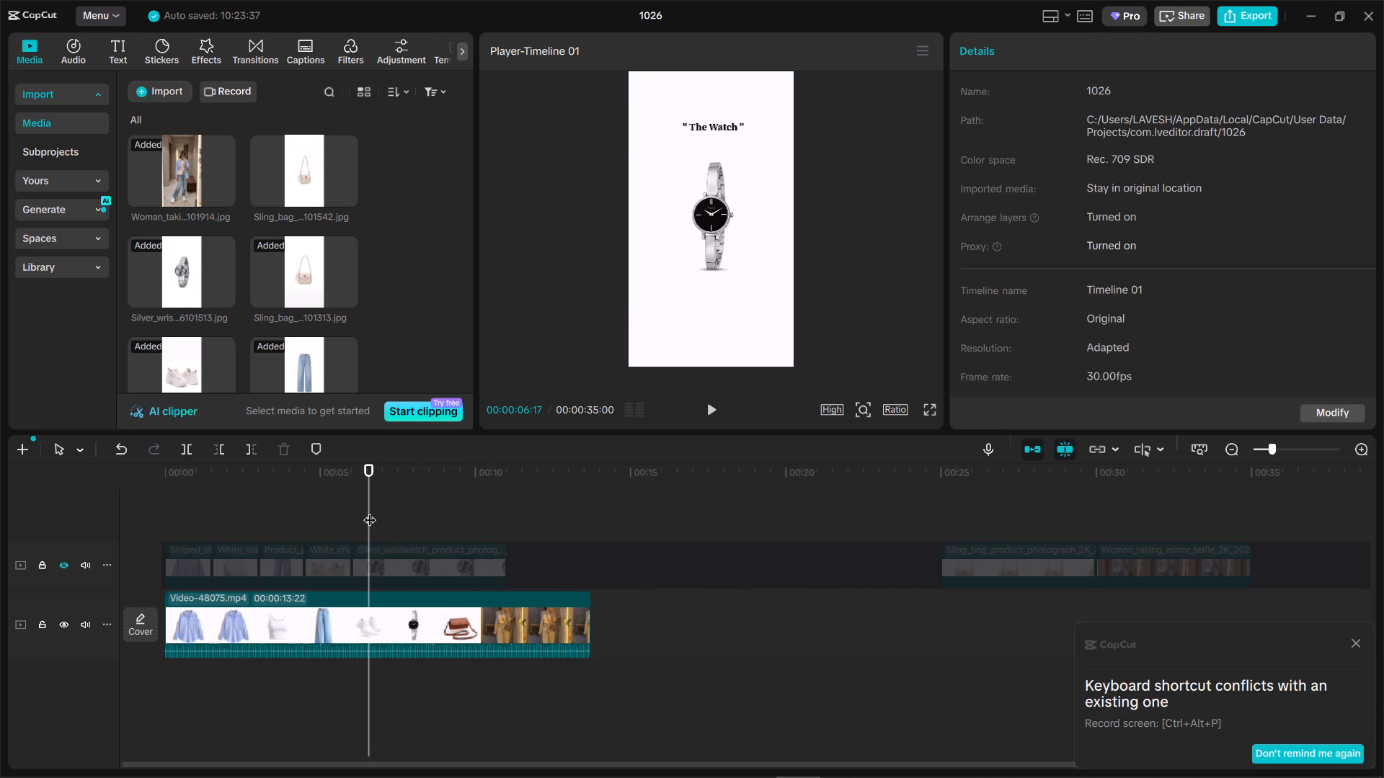
key(Right)
key(Right)
key(Right)
key(Right)
key(Right)
key(Right)
key(Right)
key(Right)
key(Right)
key(Right)
key(Right)
key(Right)
key(Right)
key(Right)
key(Right)
key(Right)
key(Right)
key(Right)
key(Right)
key(Right)
key(Right)
key(Right)
key(Right)
key(Right)
key(Right)
key(Right)
key(Right)
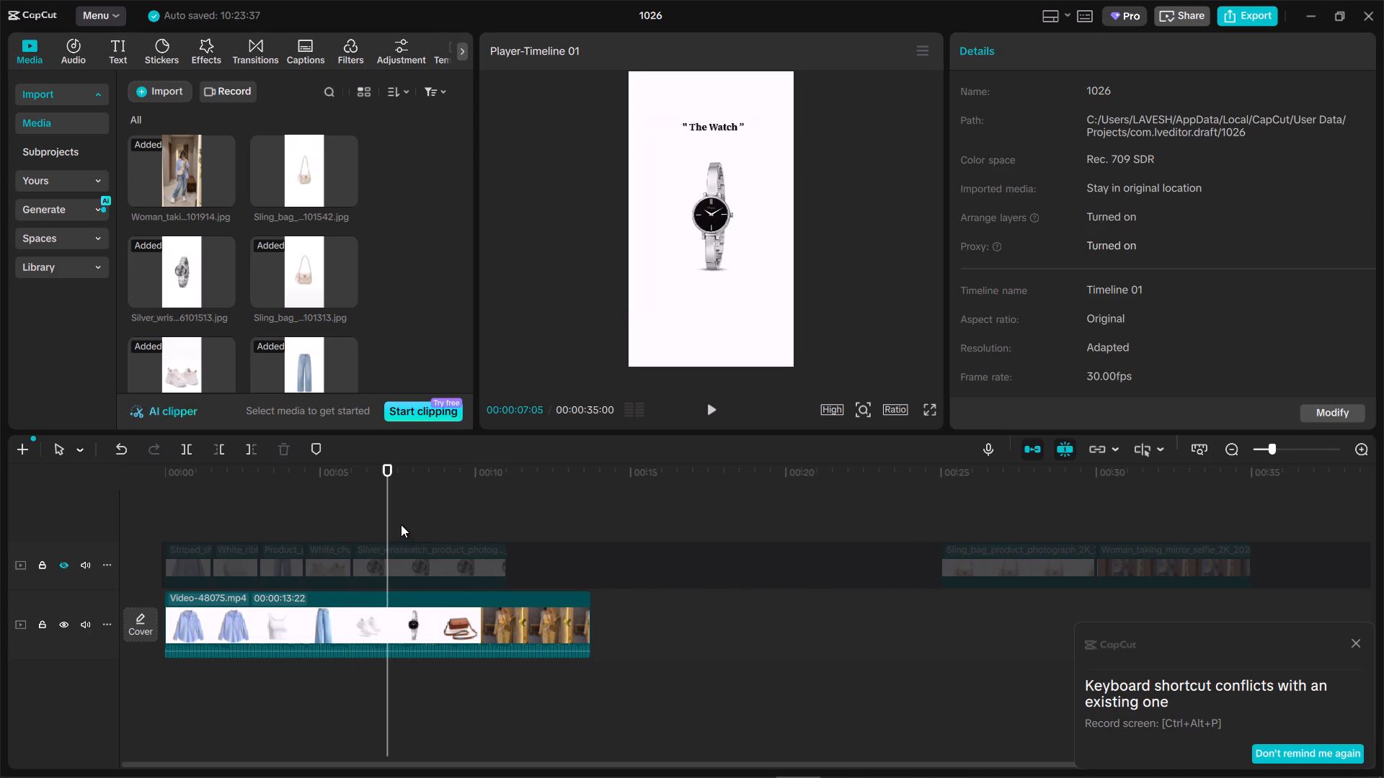
key(Right)
key(Left)
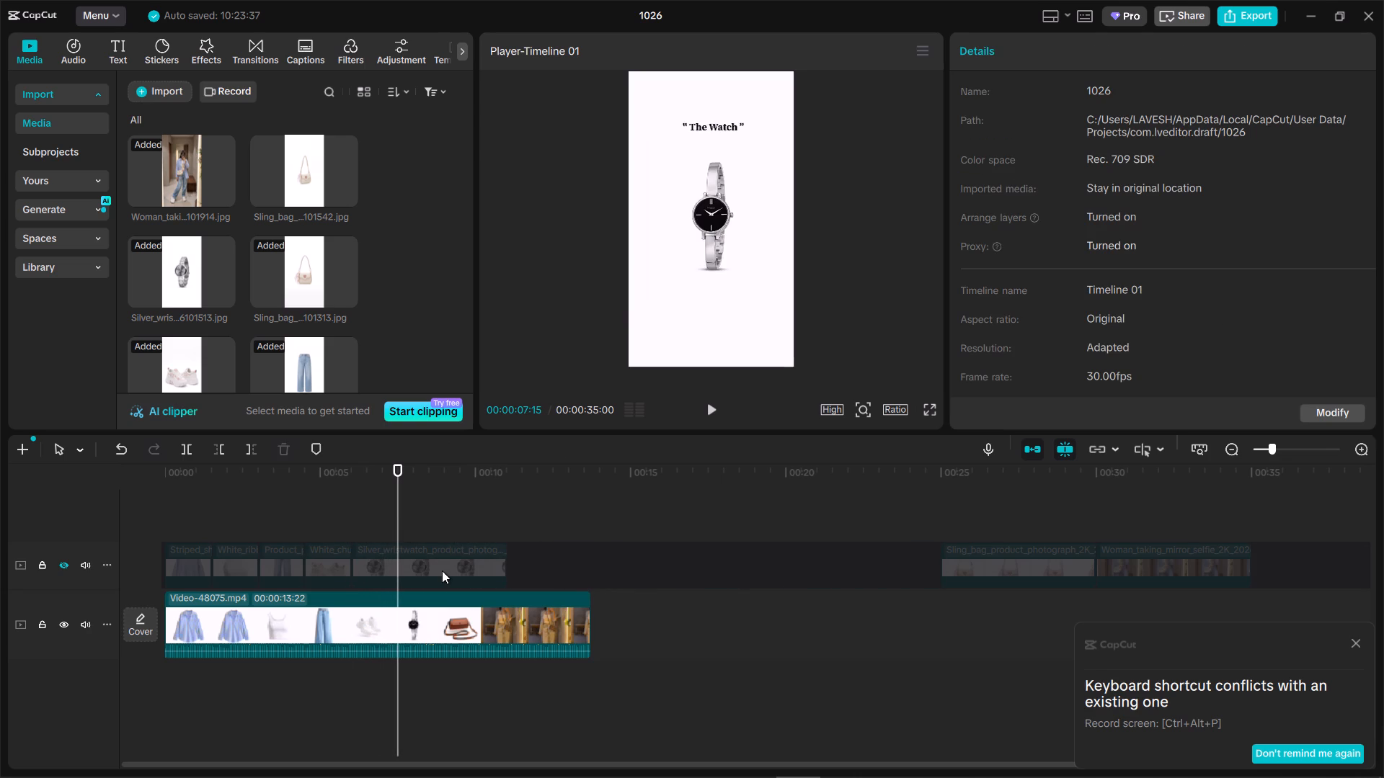
key(Right)
click(448, 560)
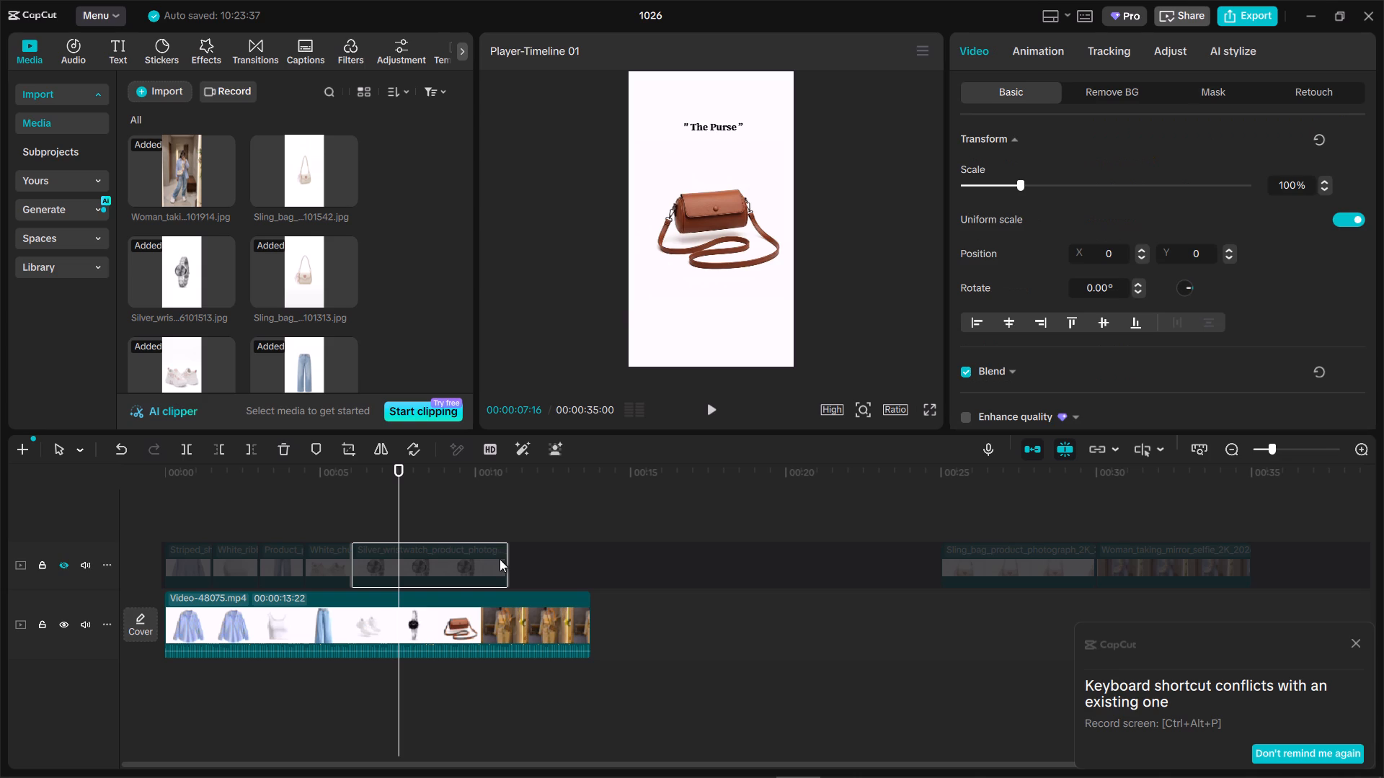
drag(506, 563, 394, 562)
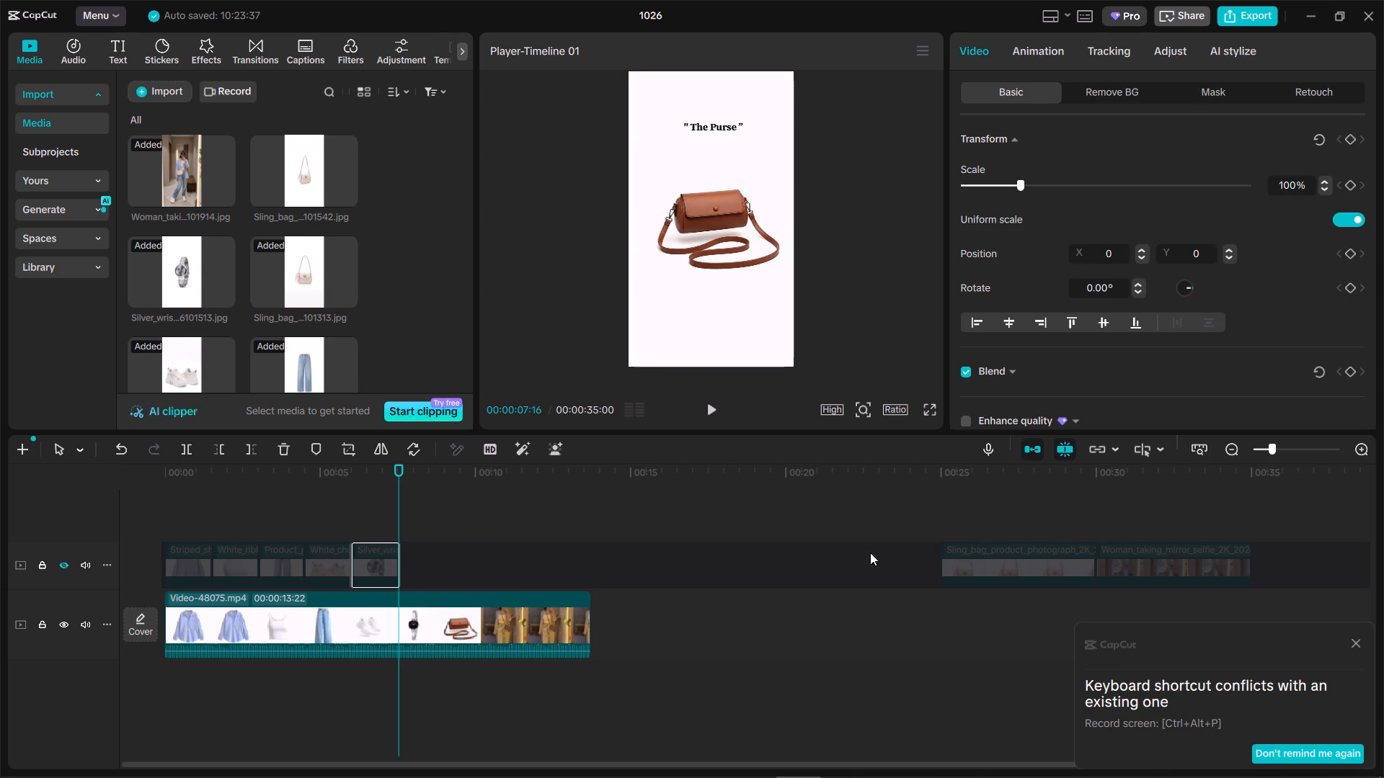
Move the sling bag clip directly after the wristwatch clip and trim its end to 00:00:09:01, matching the reference video's switch to the final look.
click(960, 558)
drag(960, 558, 421, 567)
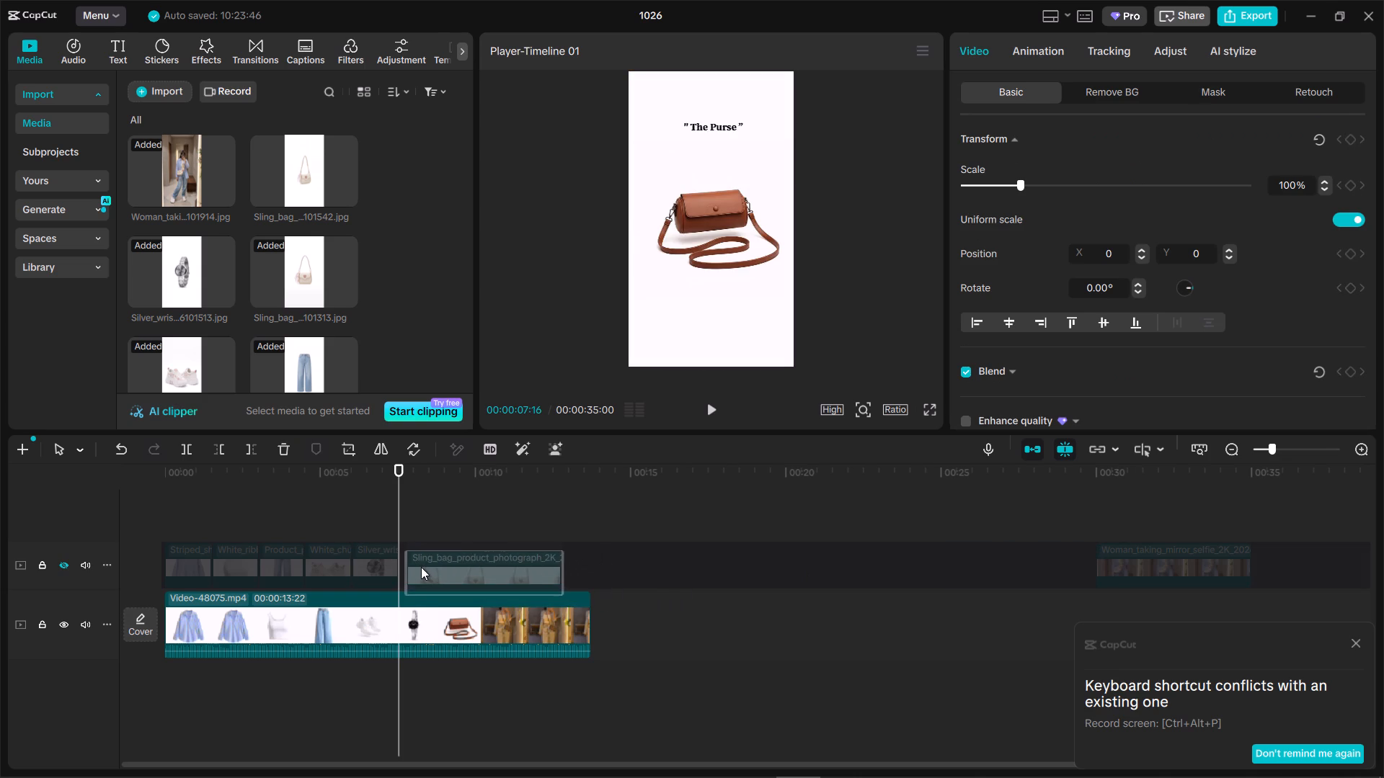
drag(421, 567, 419, 565)
click(424, 522)
drag(424, 522, 471, 526)
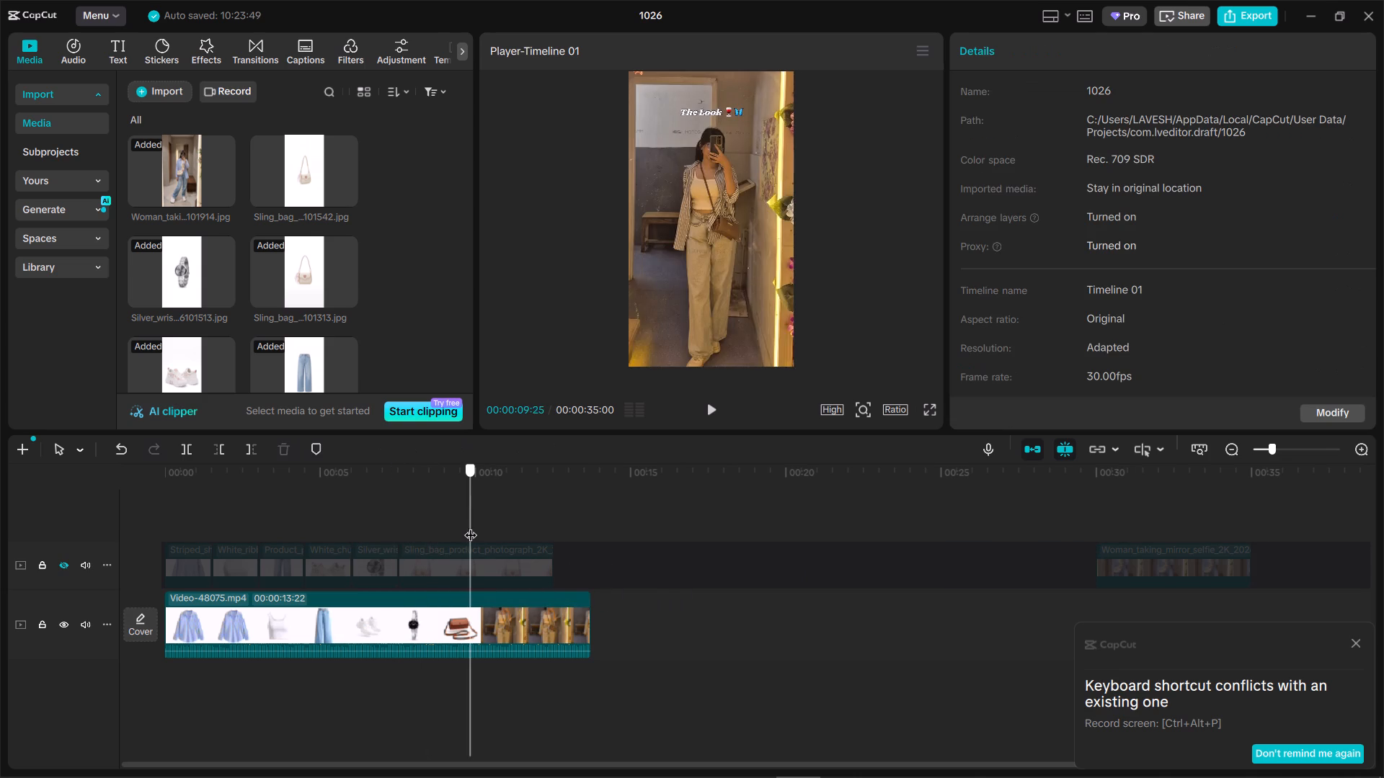
drag(471, 526, 441, 522)
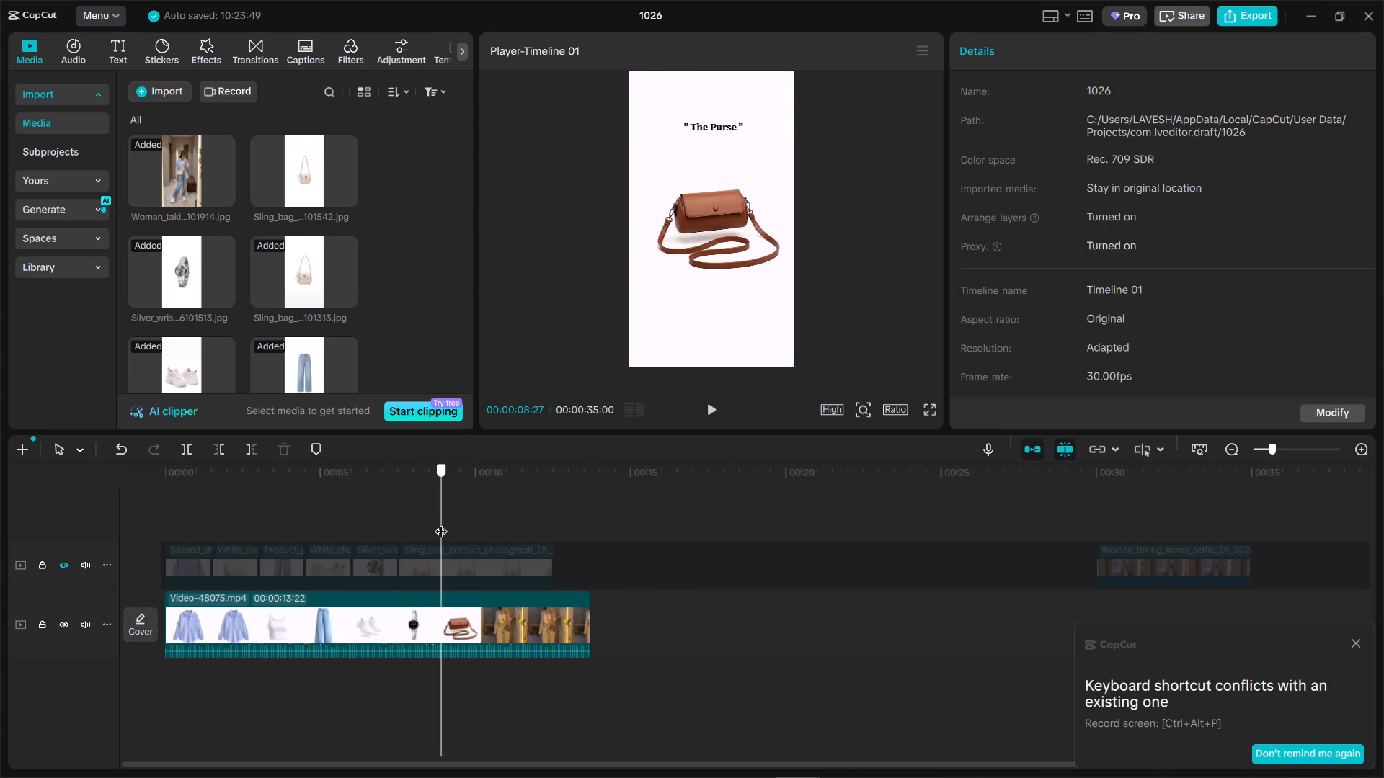
drag(441, 522, 445, 523)
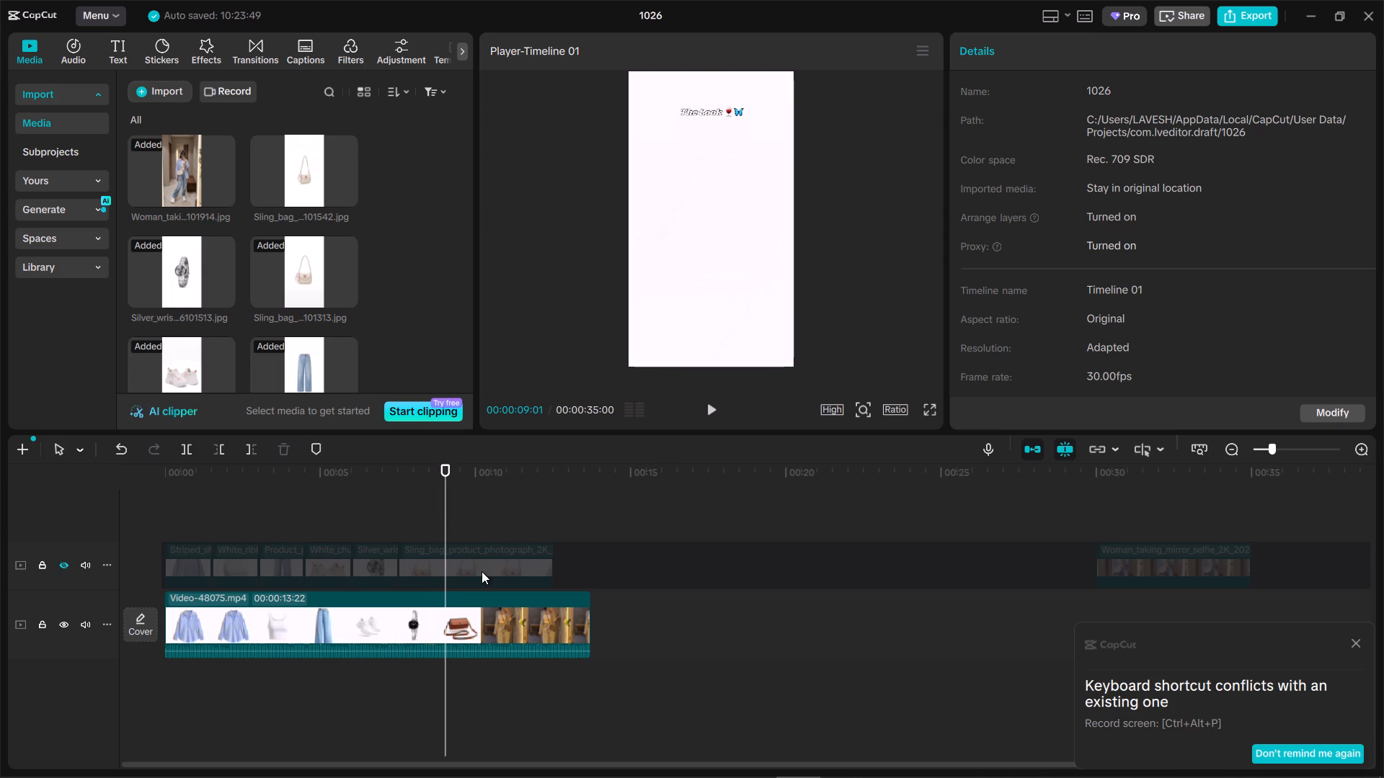
click(482, 571)
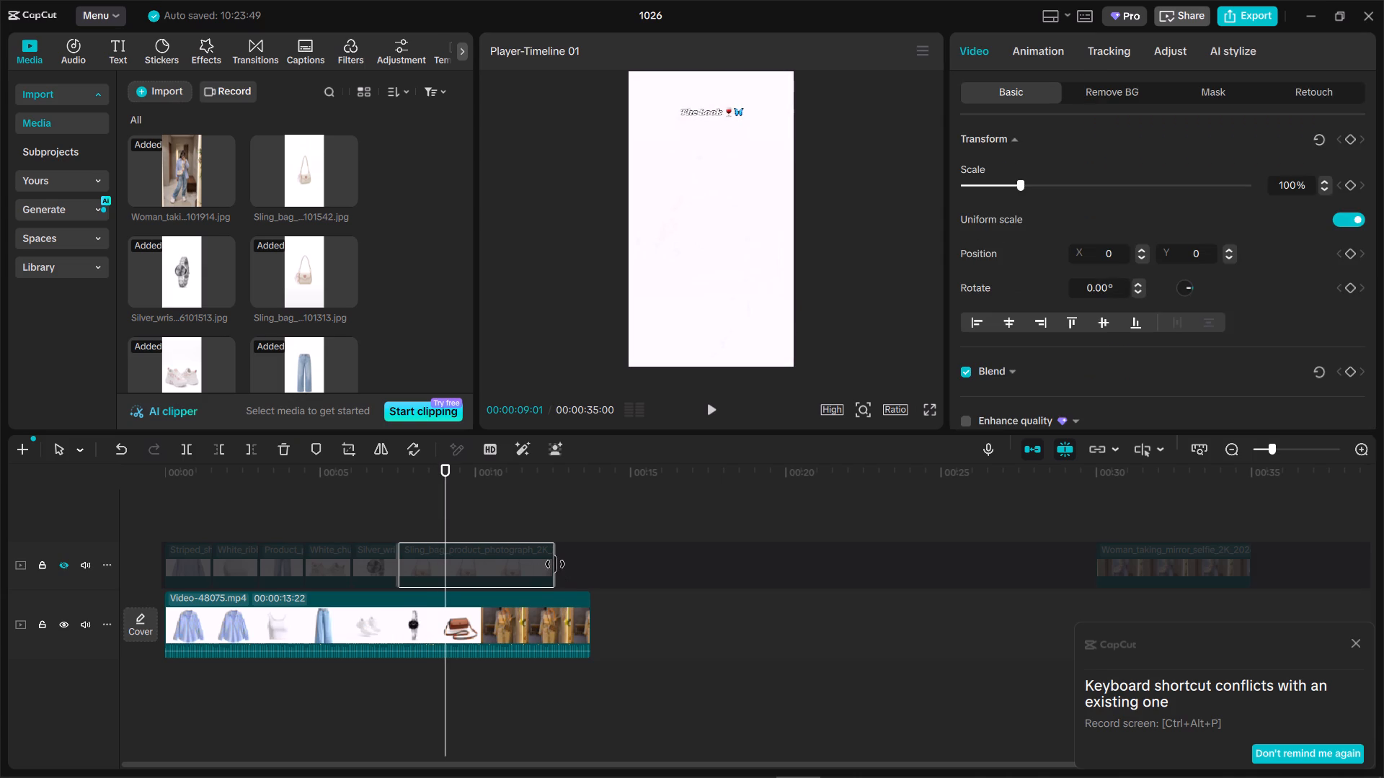
drag(555, 564, 441, 553)
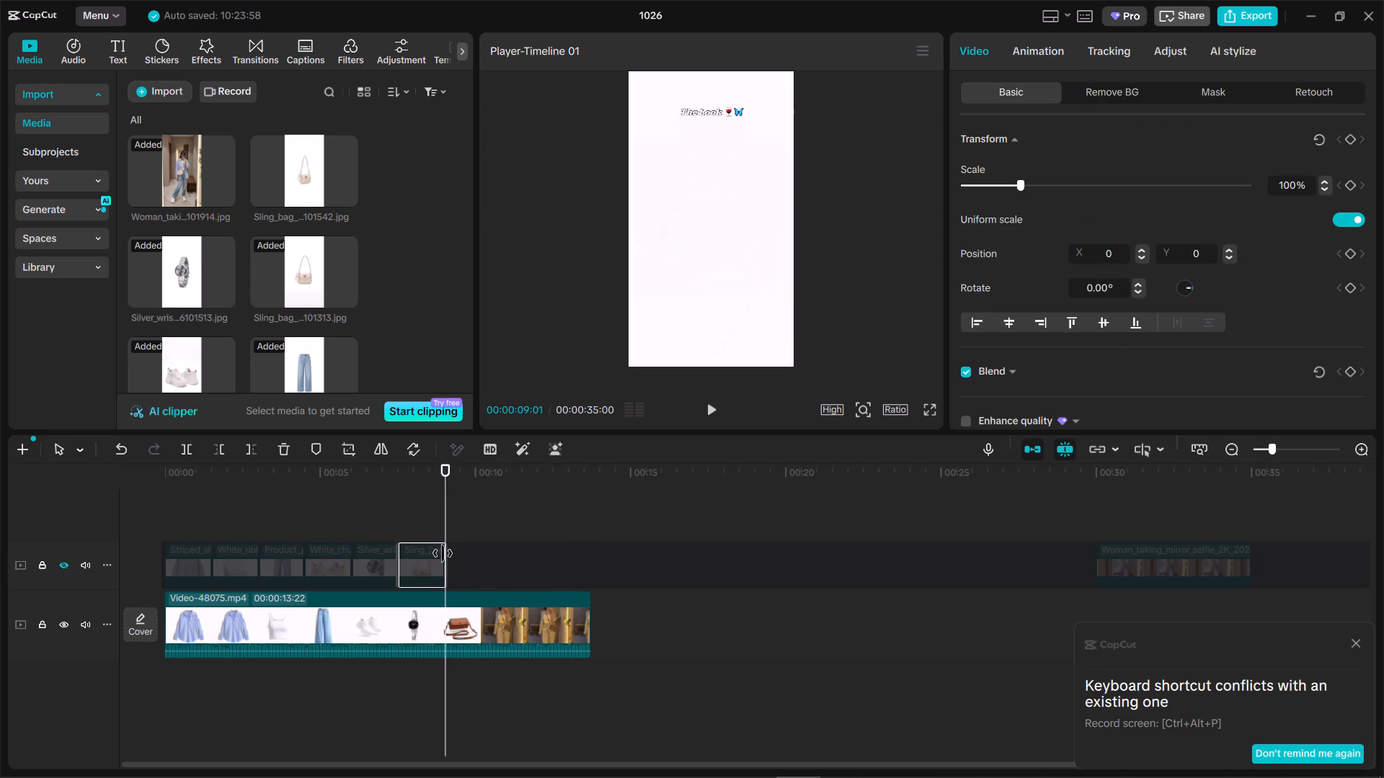
Move the mirror selfie clip directly after the sling bag clip and trim its end to the reference video's end at 00:00:13:22.
click(466, 548)
drag(466, 548, 469, 548)
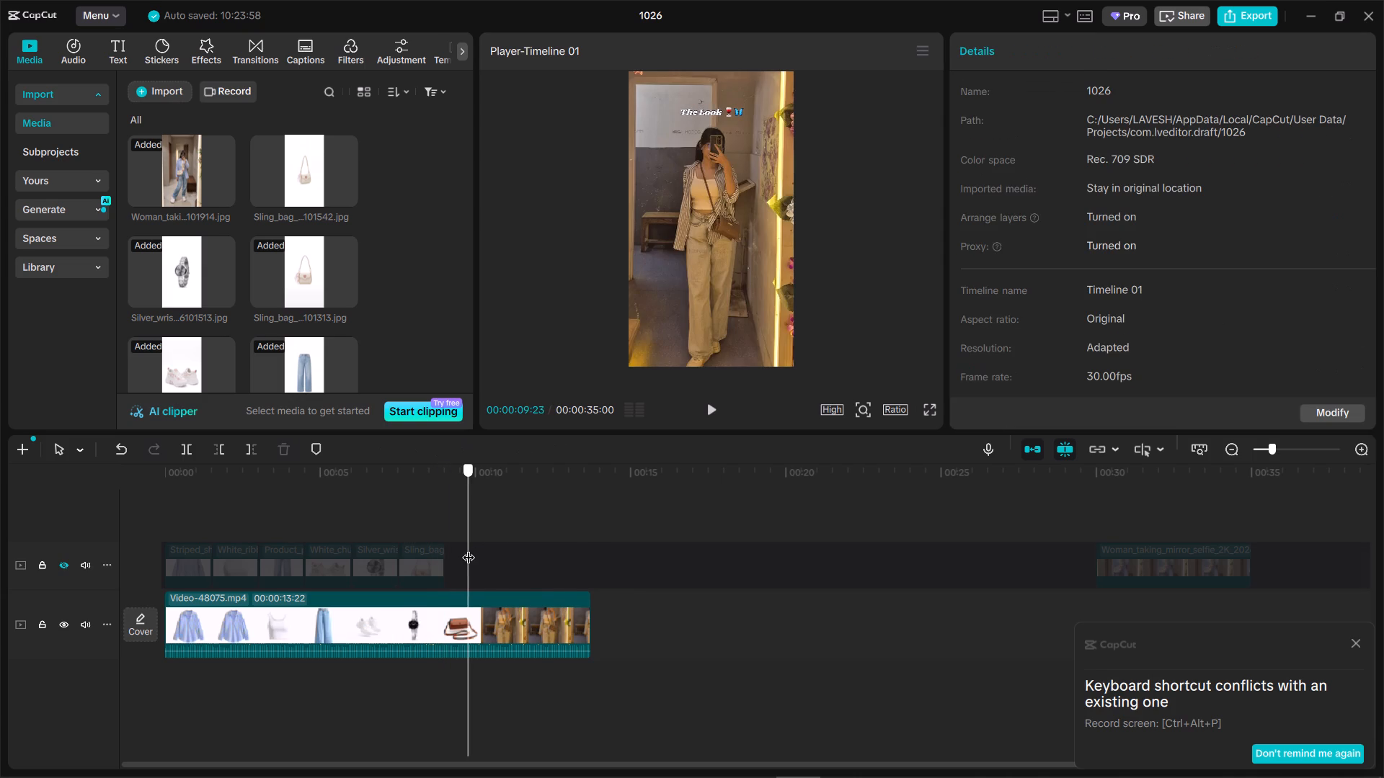
drag(469, 548, 428, 543)
key(space)
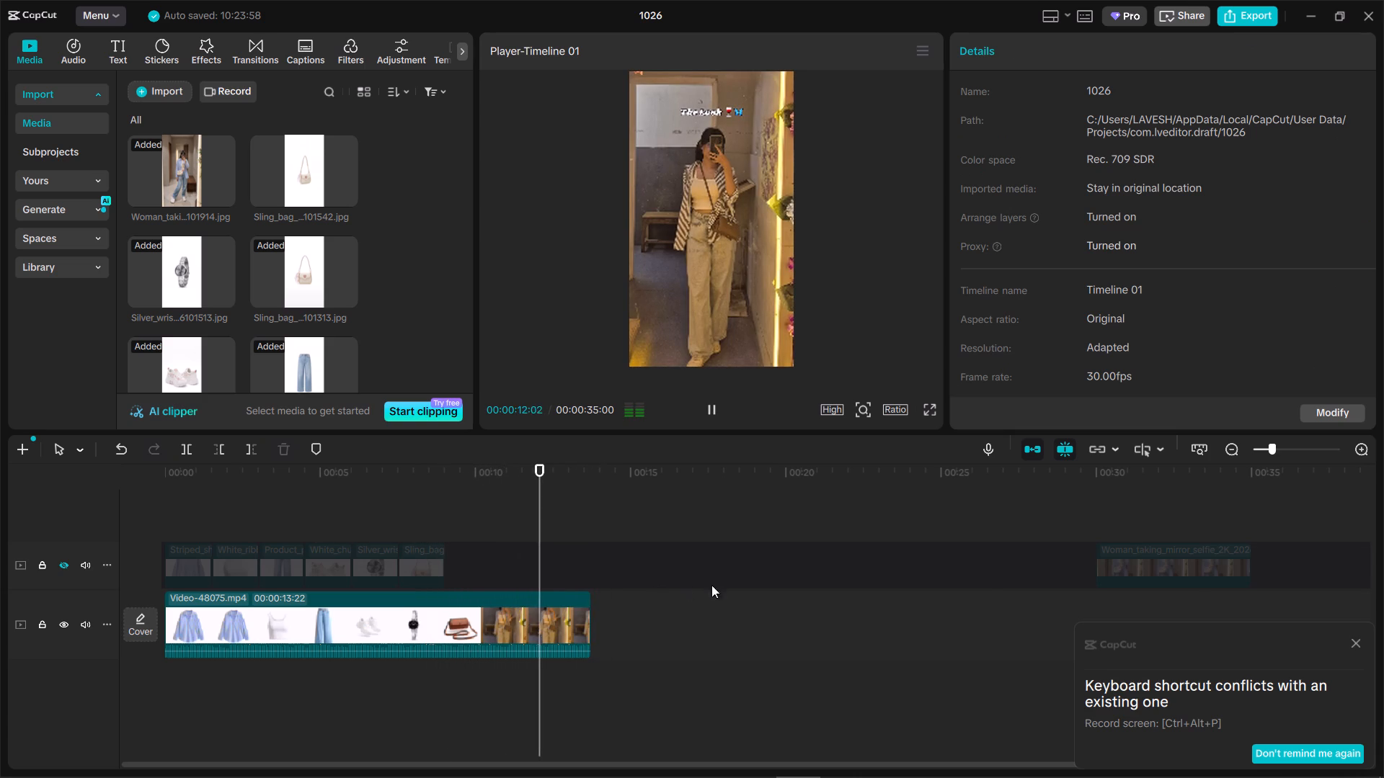
key(space)
click(1142, 562)
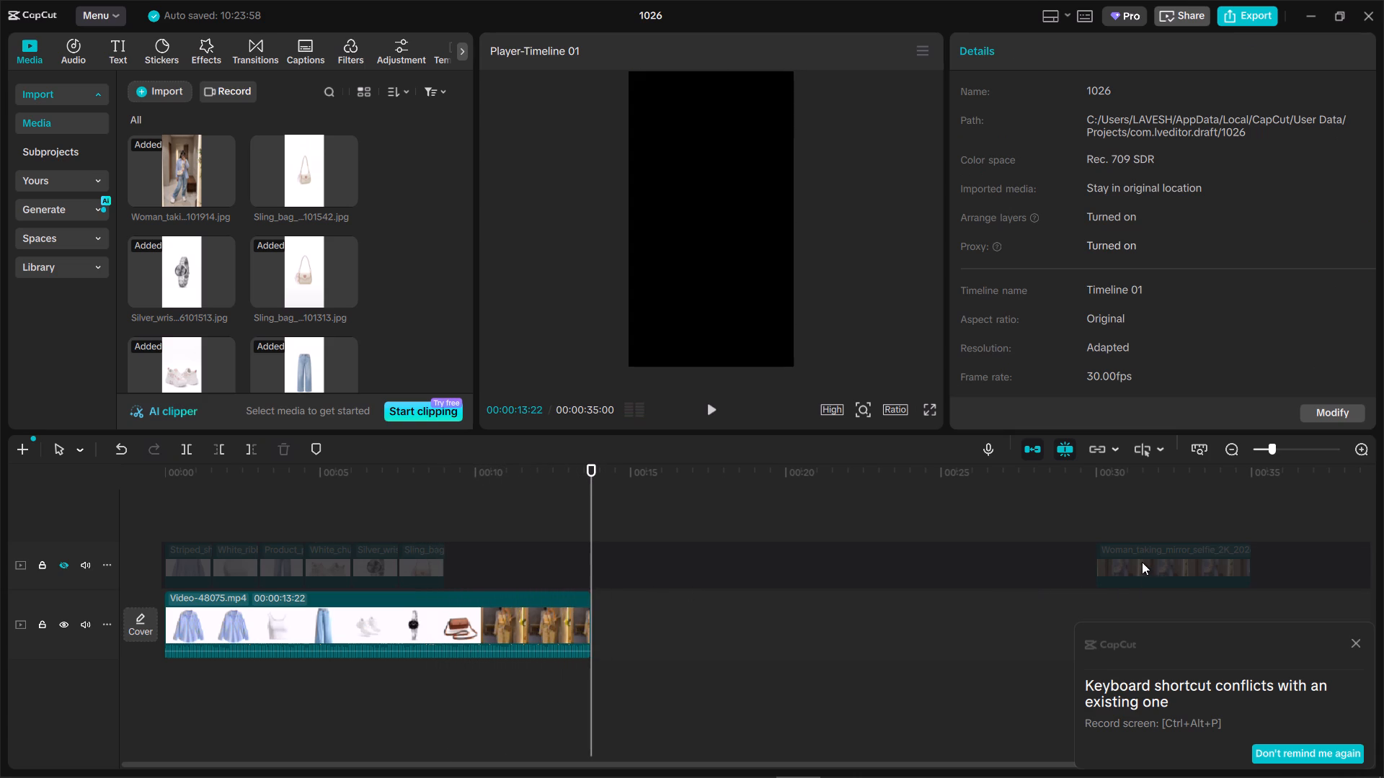
drag(1142, 562, 493, 562)
click(567, 518)
drag(567, 518, 476, 519)
click(595, 553)
drag(603, 565, 588, 565)
Show the upper track and play the assembled image sequence full screen from the start to review its timing.
click(549, 491)
drag(549, 491, 582, 506)
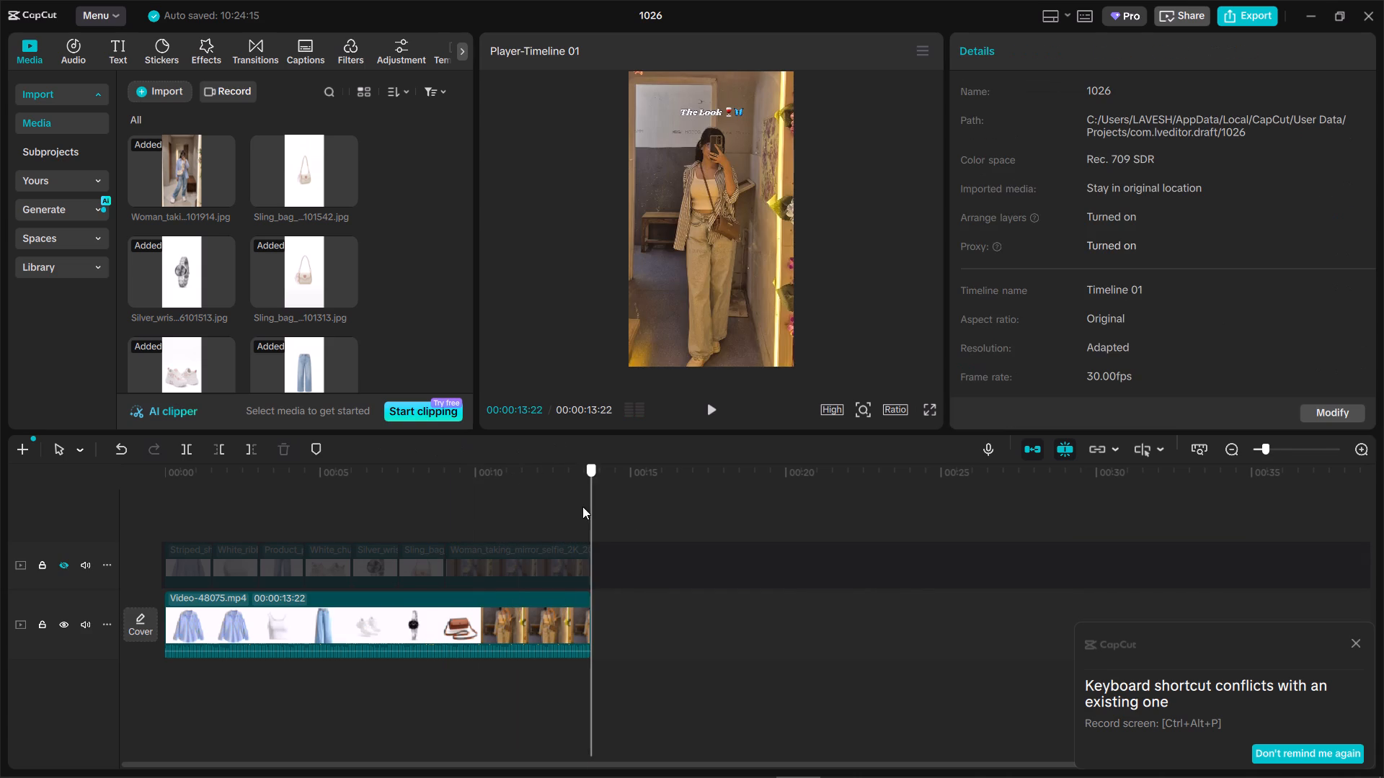
drag(582, 506, 30, 509)
click(58, 566)
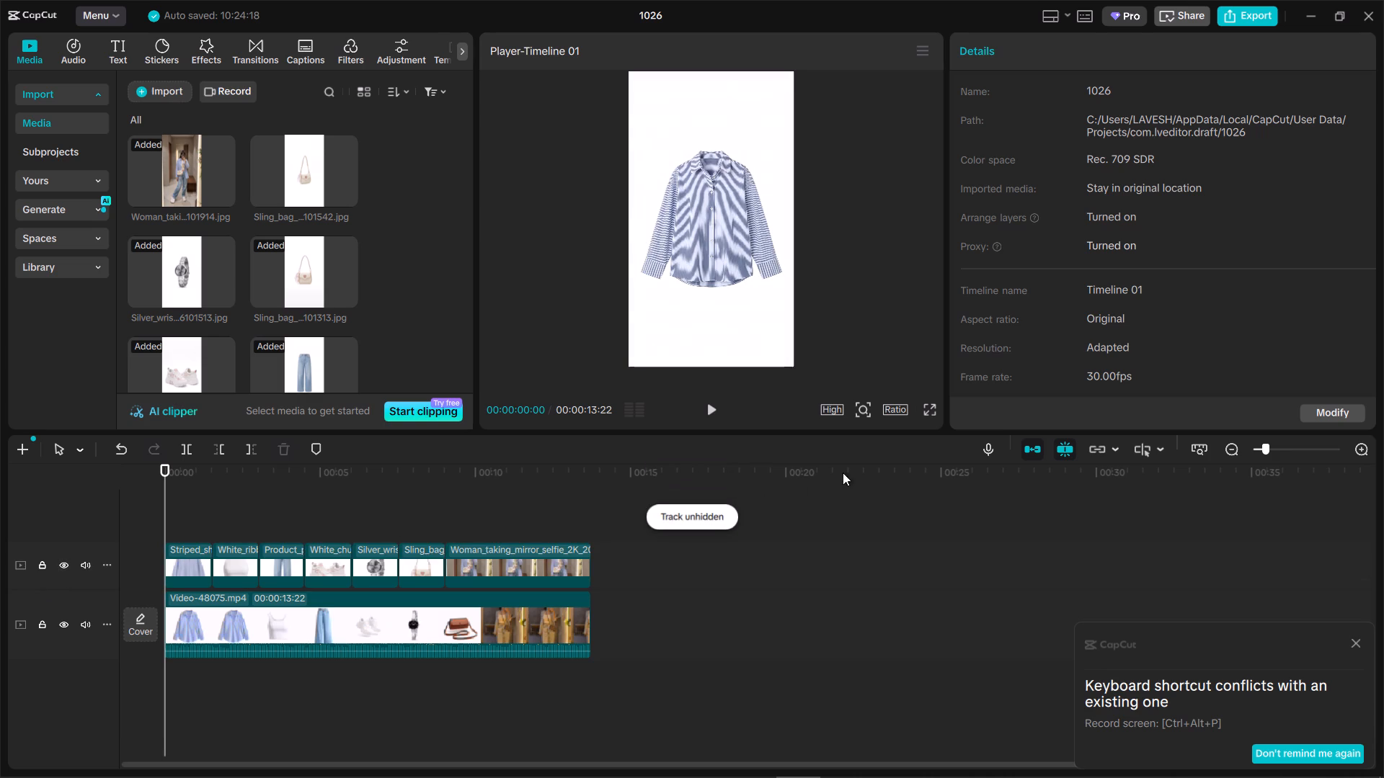
click(927, 415)
click(929, 412)
key(space)
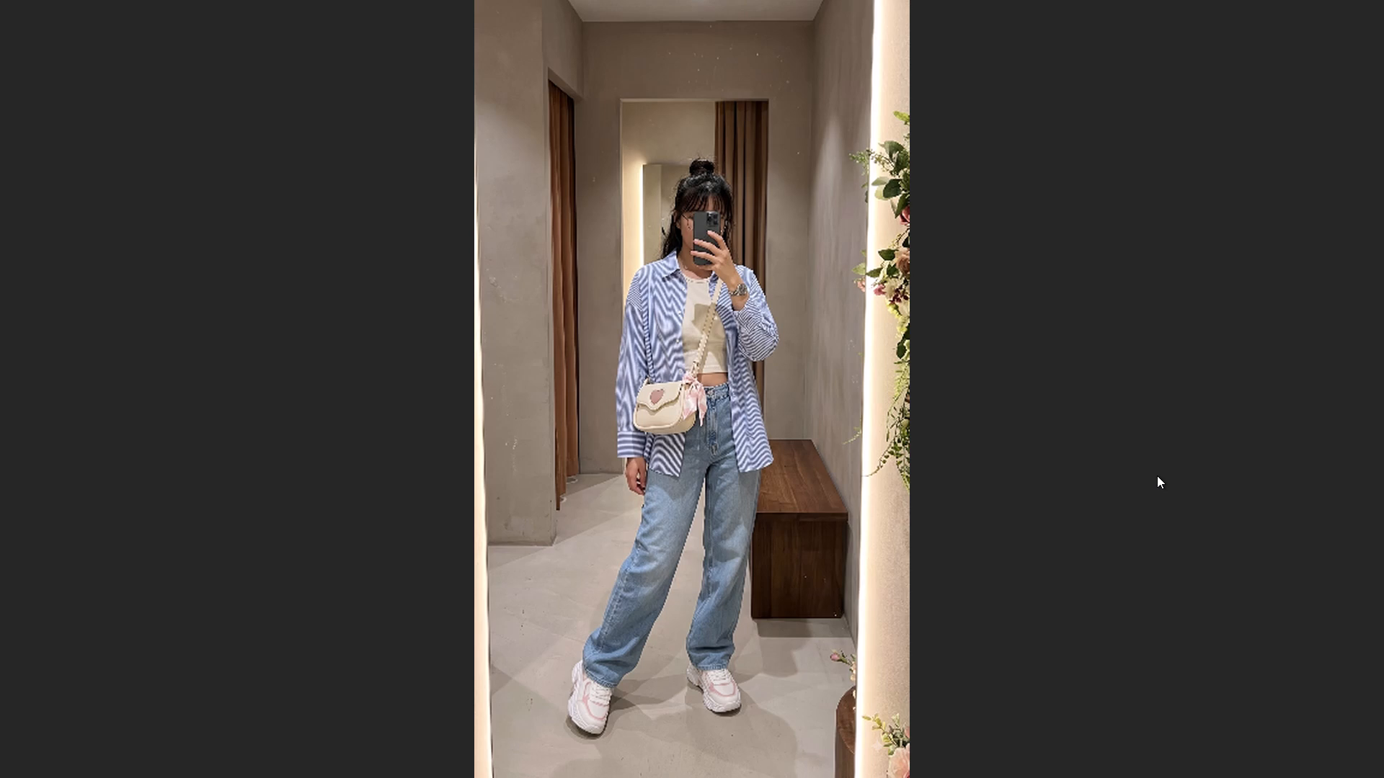
key(Escape)
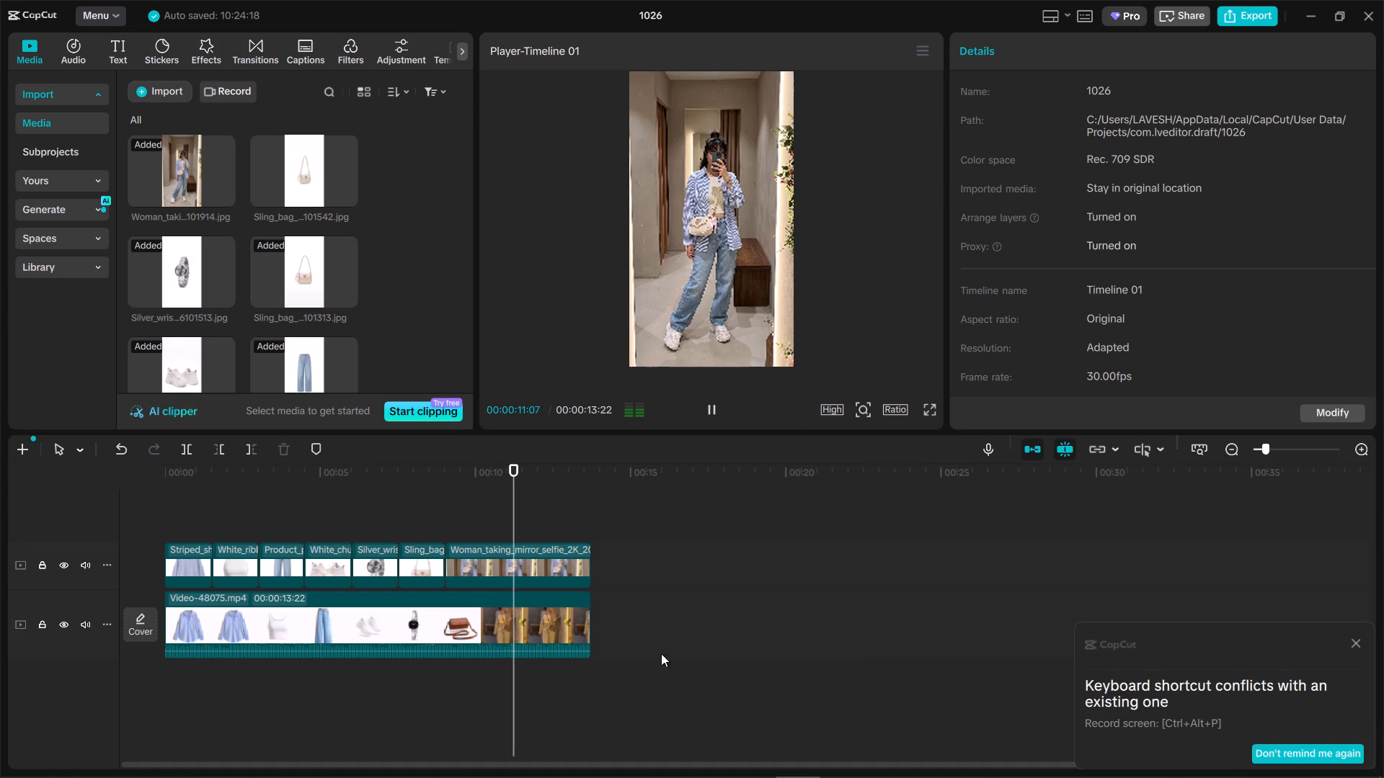
key(space)
click(437, 509)
drag(437, 509, 98, 527)
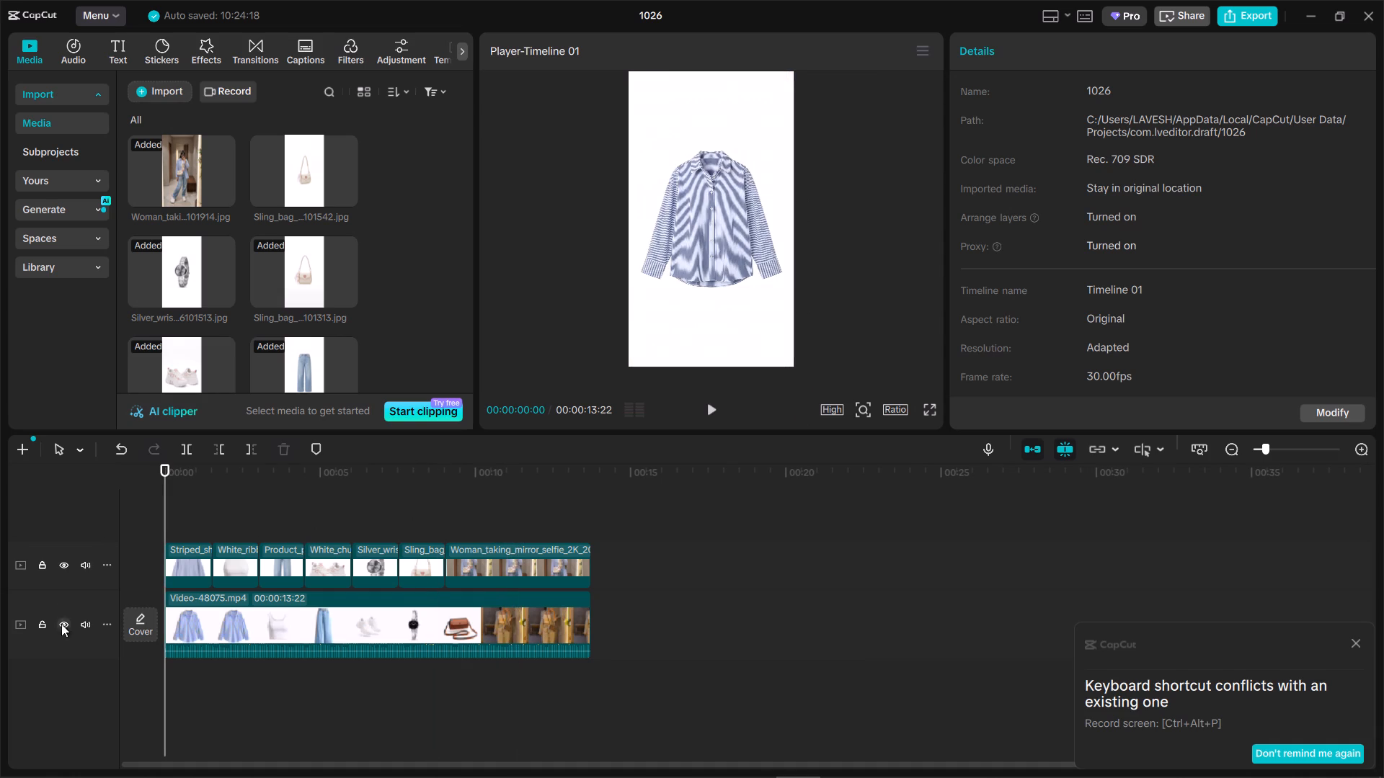
Hide the upper image track so the reference video is displayed at the first frame.
click(68, 562)
click(68, 562)
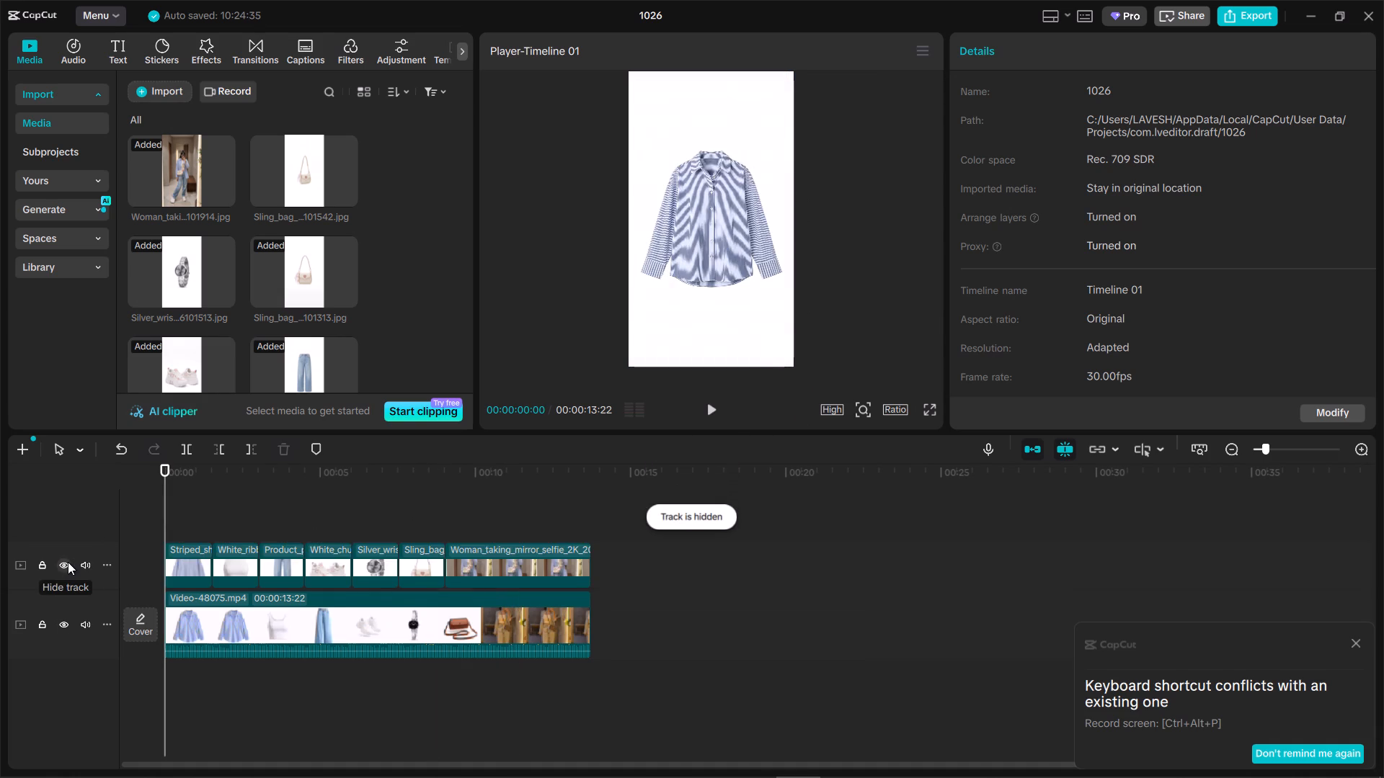
click(68, 562)
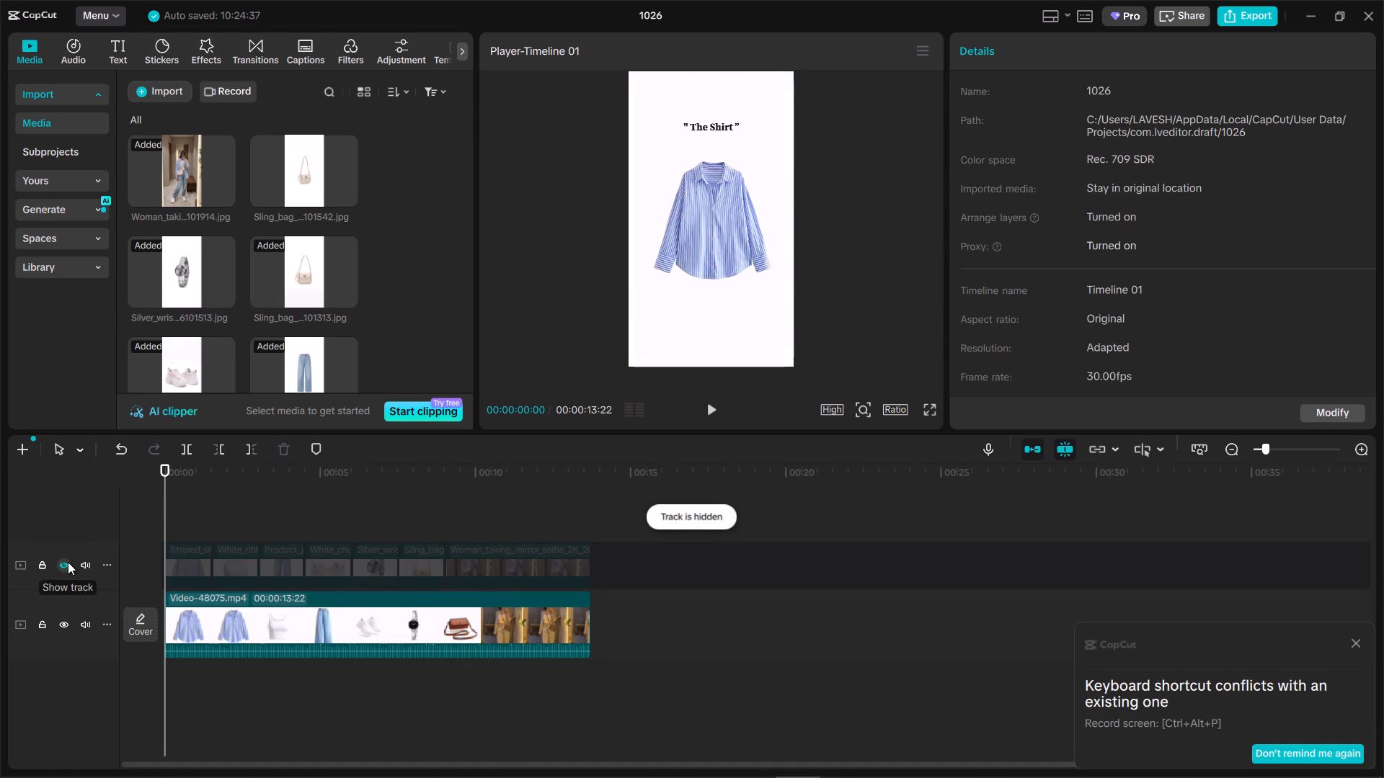
Add a default text clip at the start of the timeline and set its content to "The Shirt" in quotation marks.
click(112, 53)
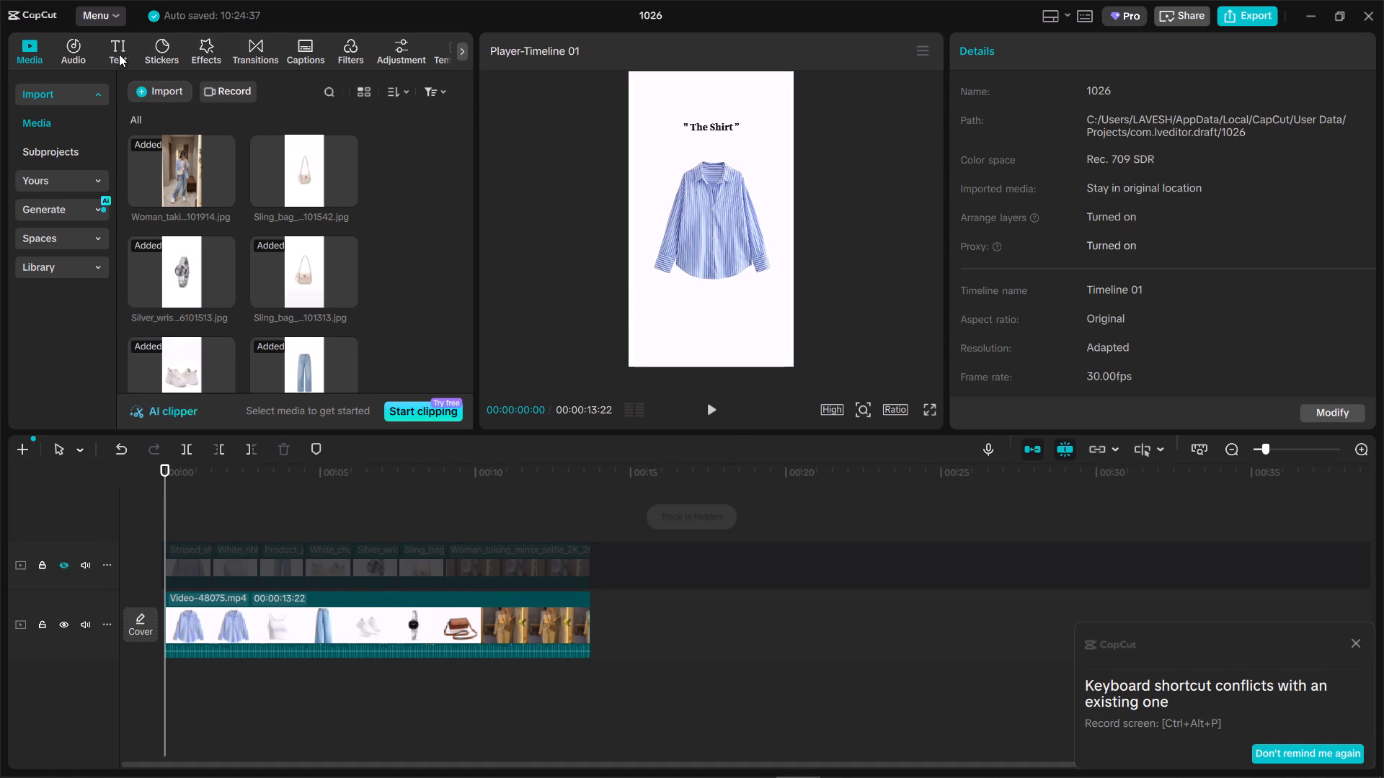
click(191, 151)
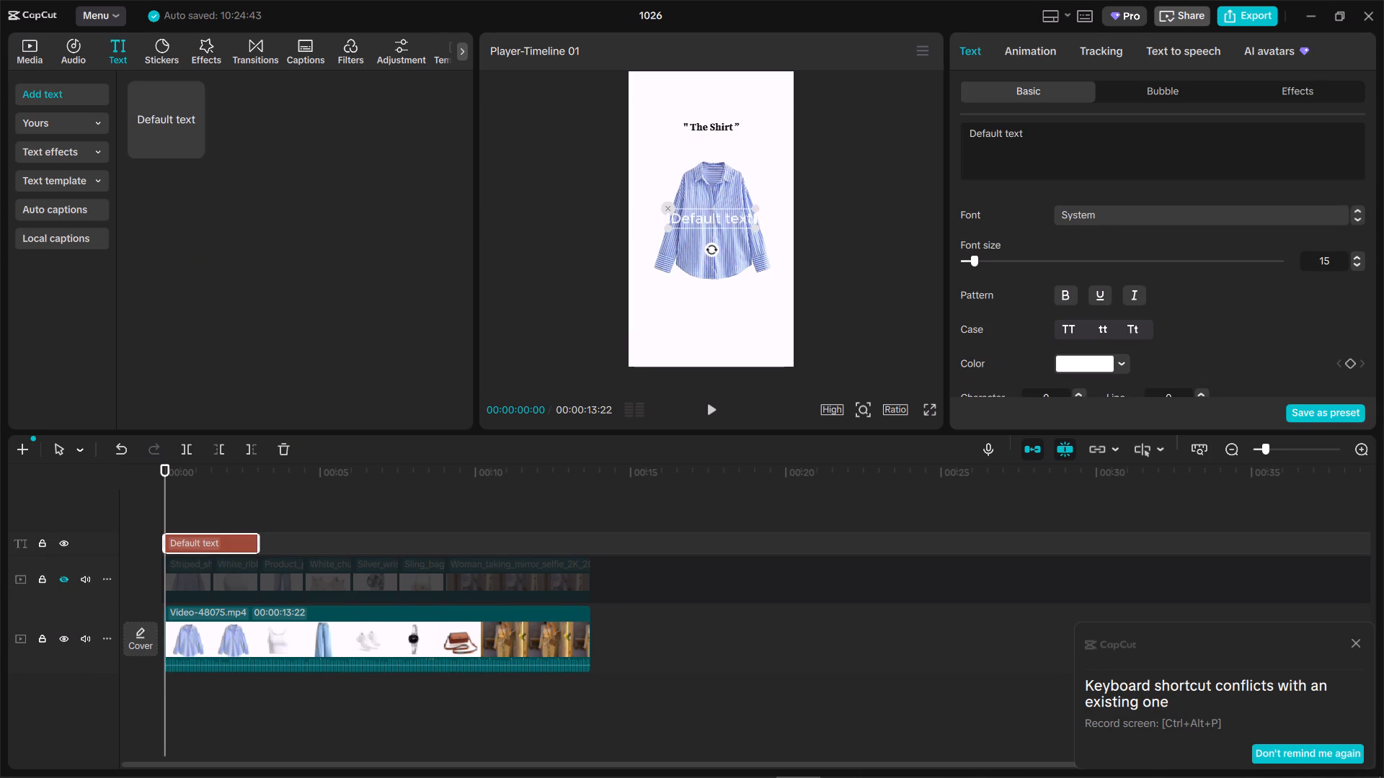
triple_click(1125, 137)
text("")
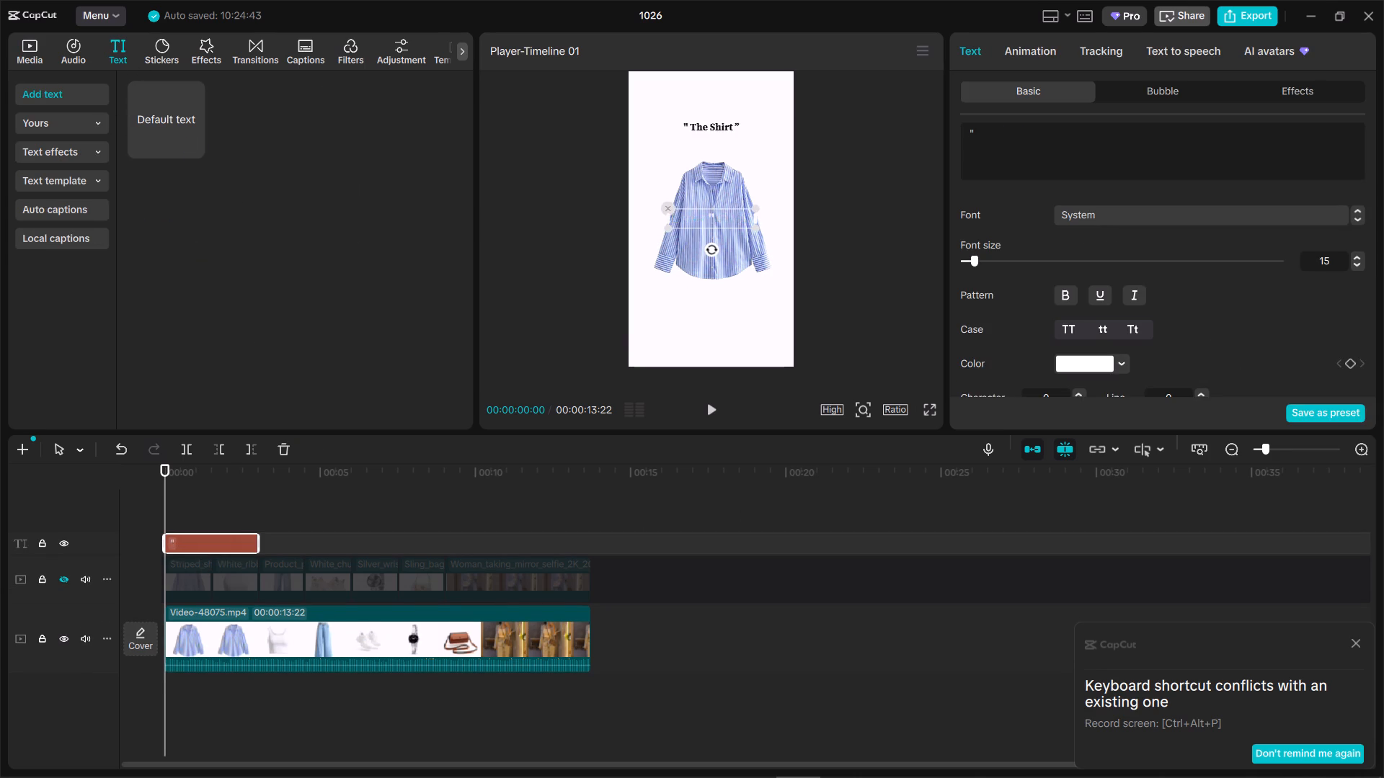
key(Left)
text(The Shirt)
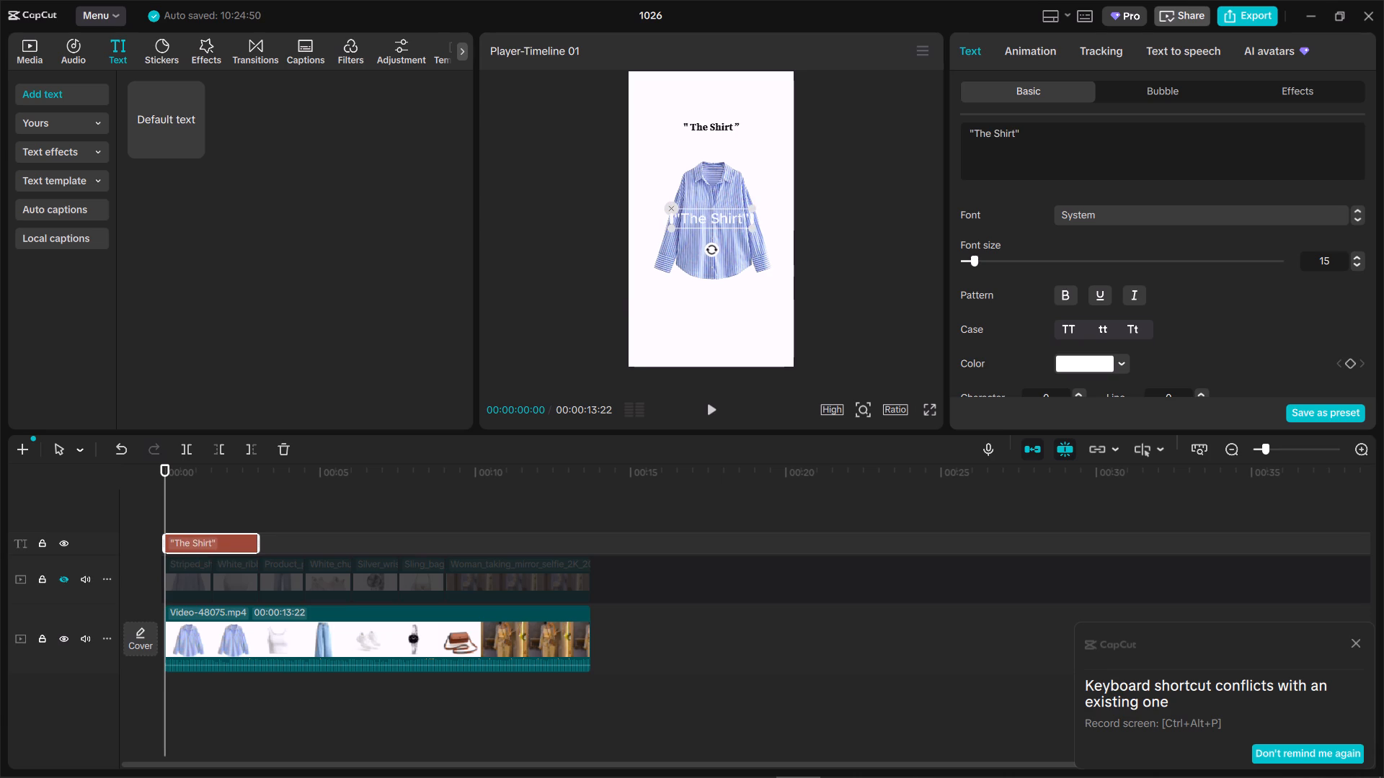
Make the "The Shirt" text bold.
scroll(1143, 314, down, 2)
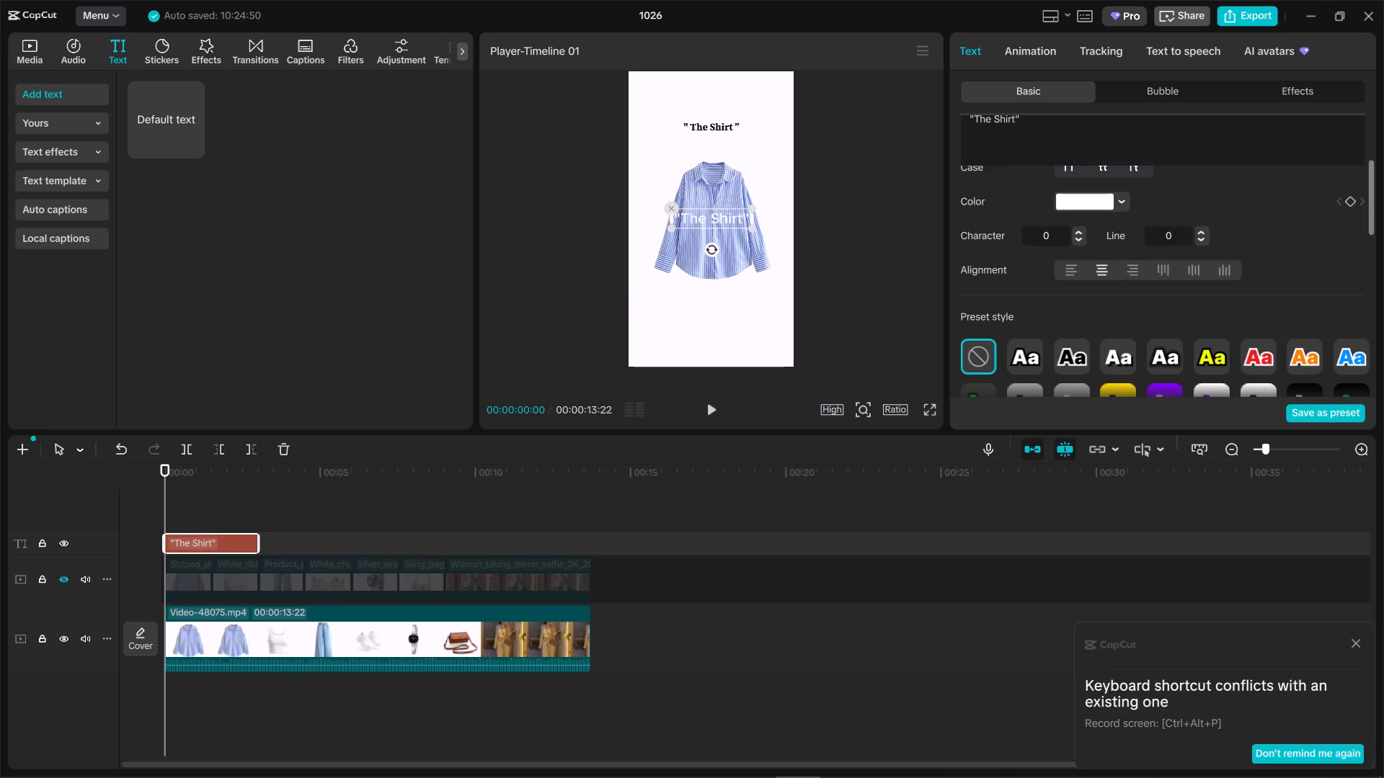
scroll(1063, 216, up, 1)
click(1071, 218)
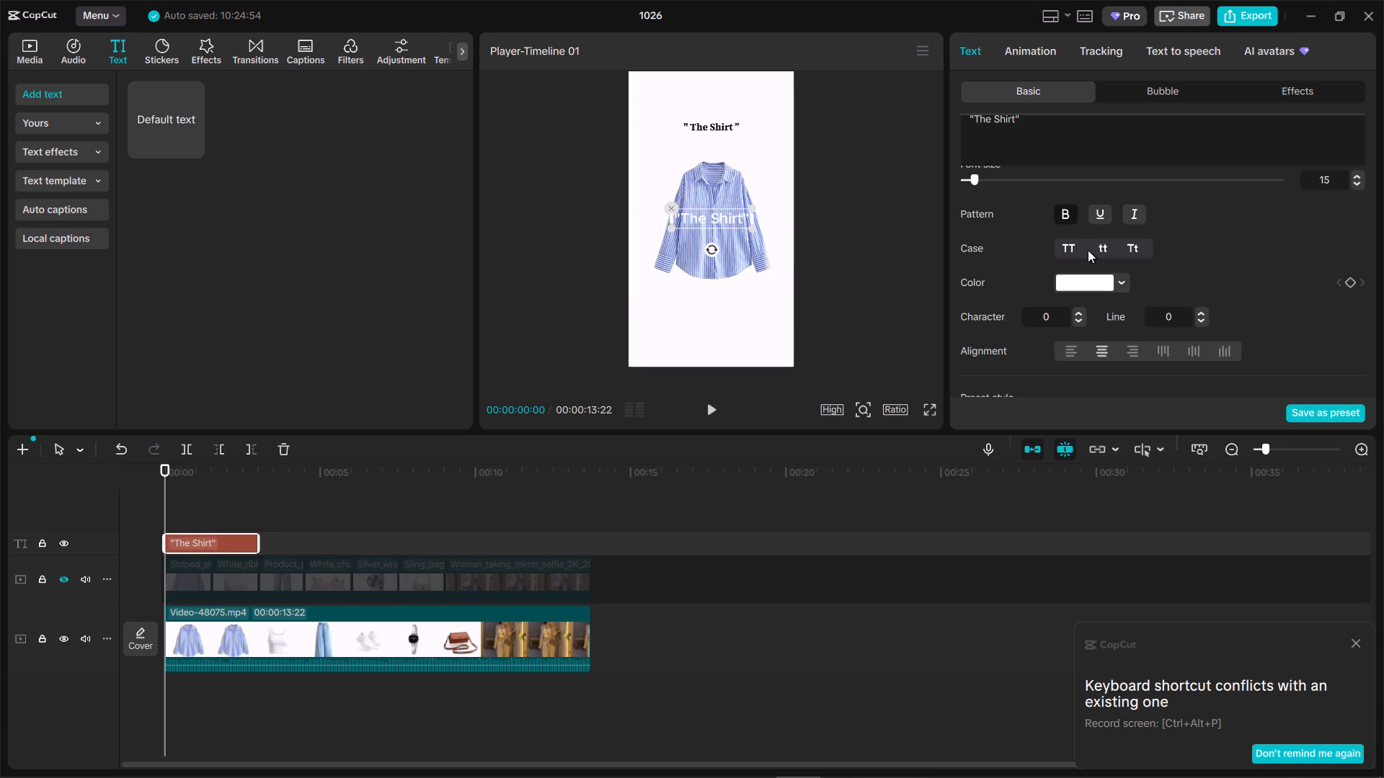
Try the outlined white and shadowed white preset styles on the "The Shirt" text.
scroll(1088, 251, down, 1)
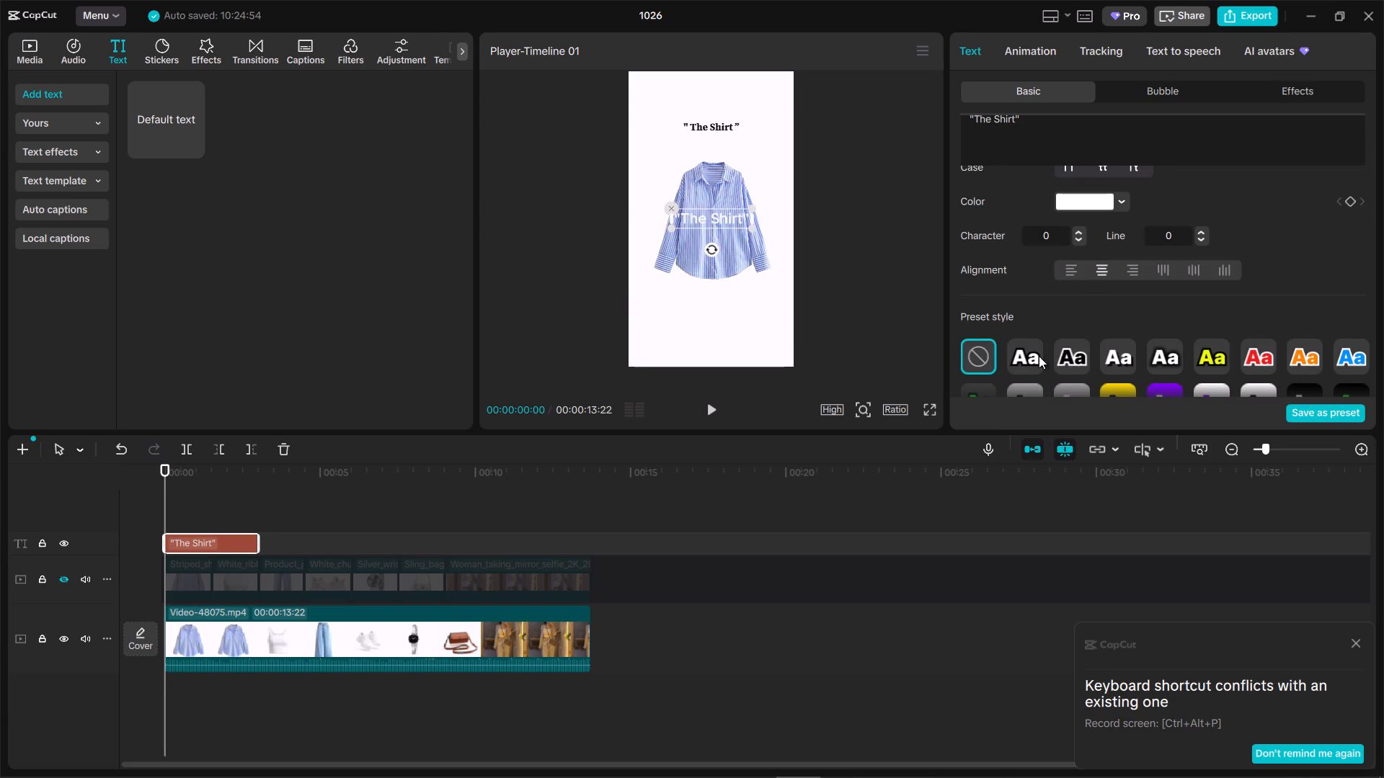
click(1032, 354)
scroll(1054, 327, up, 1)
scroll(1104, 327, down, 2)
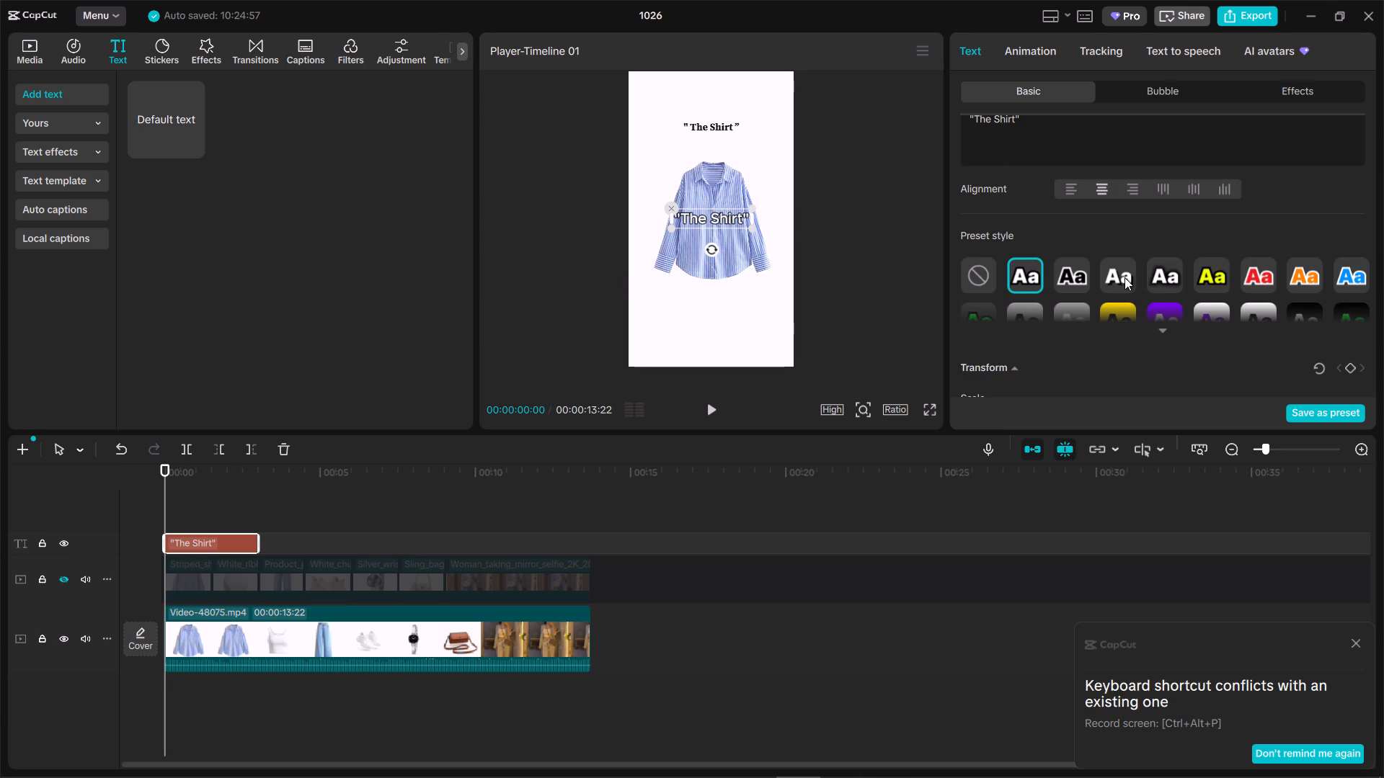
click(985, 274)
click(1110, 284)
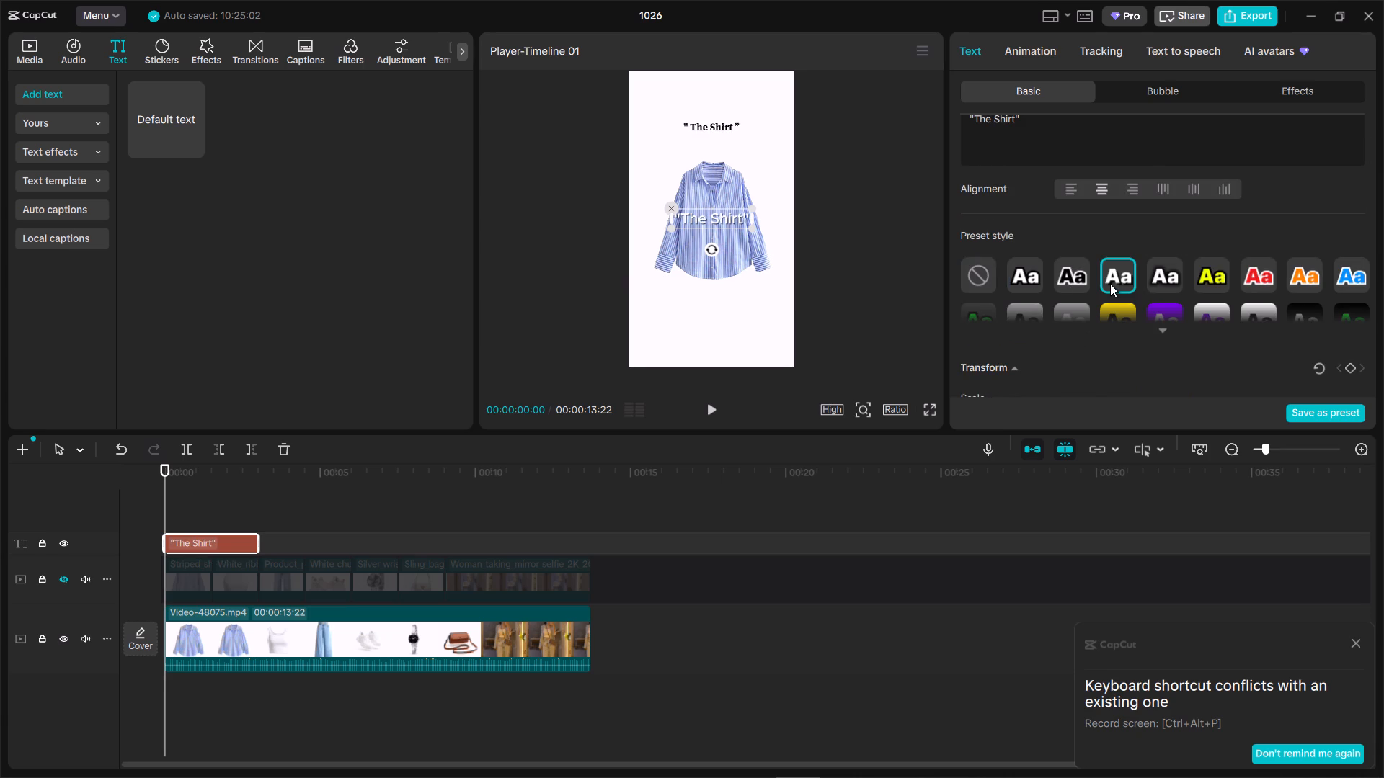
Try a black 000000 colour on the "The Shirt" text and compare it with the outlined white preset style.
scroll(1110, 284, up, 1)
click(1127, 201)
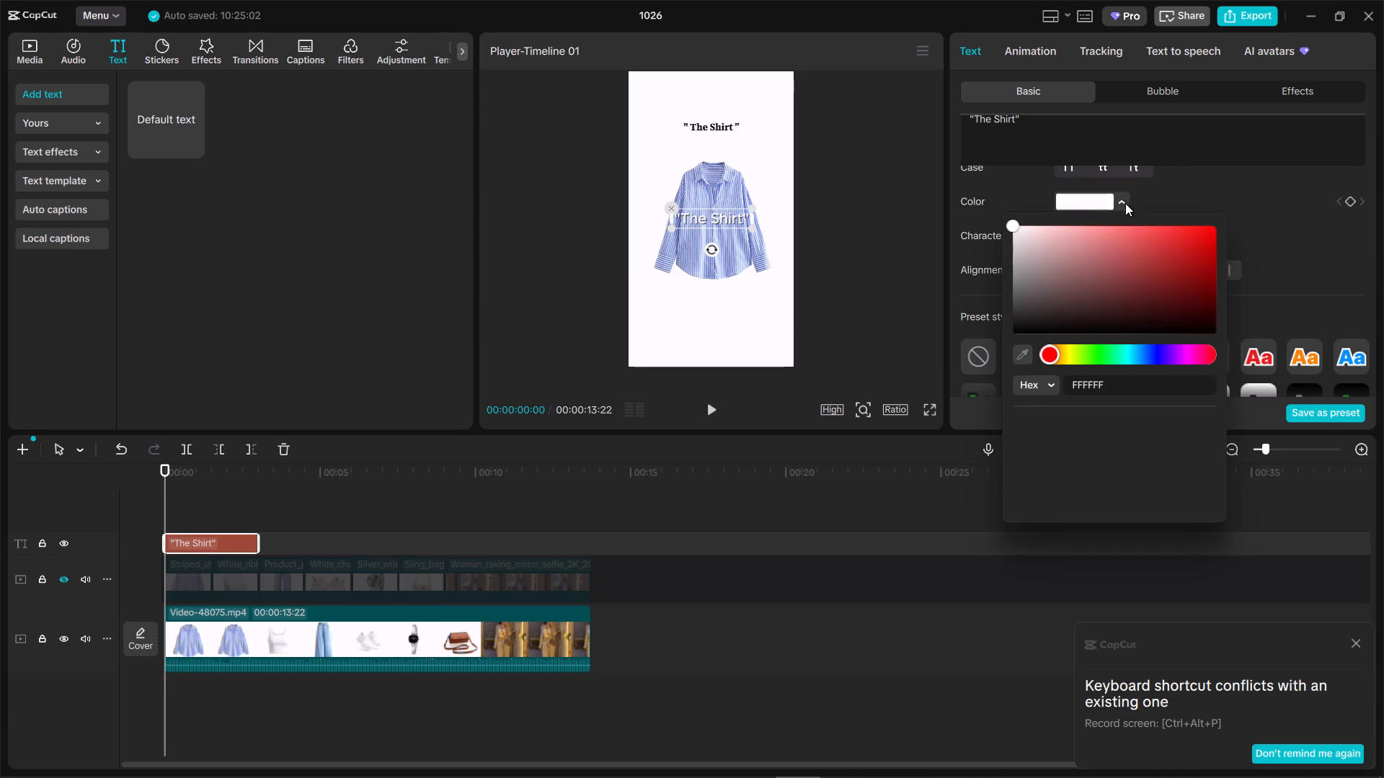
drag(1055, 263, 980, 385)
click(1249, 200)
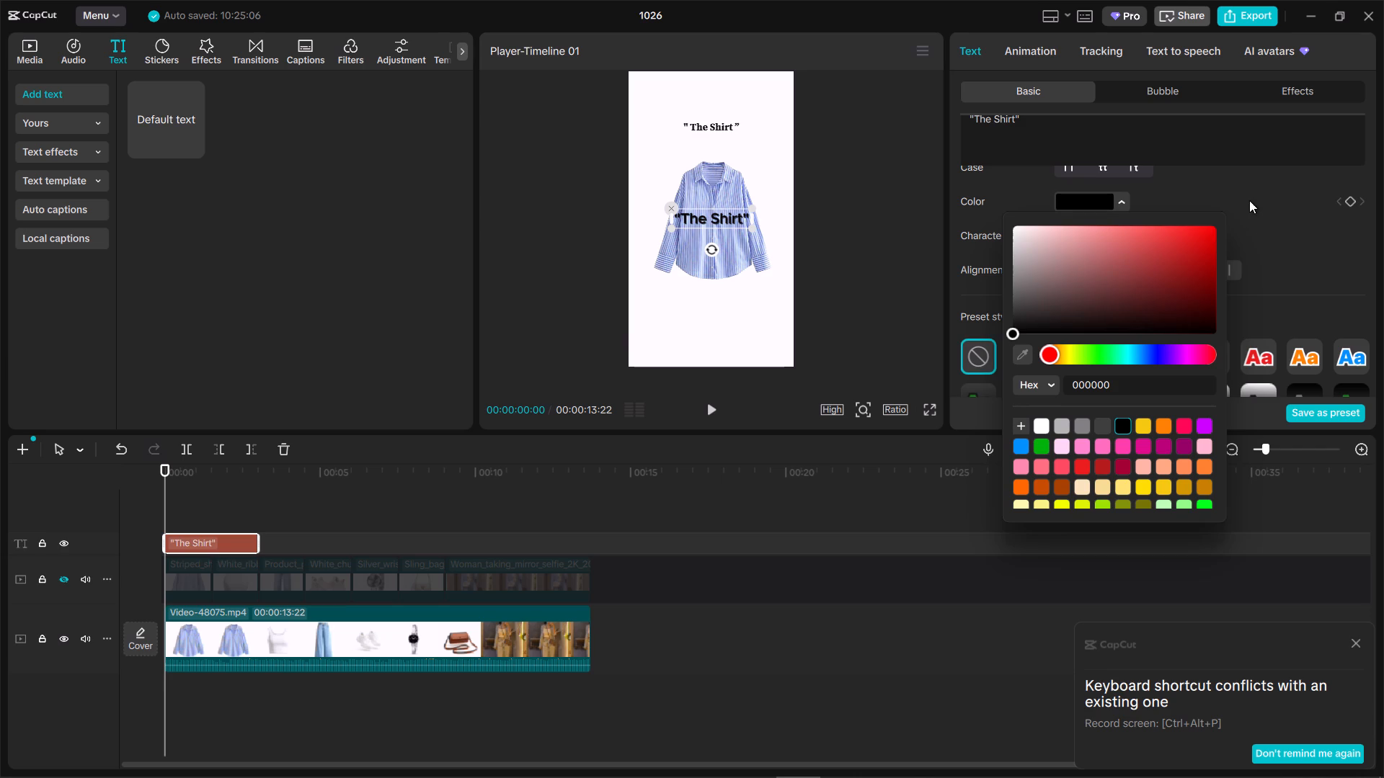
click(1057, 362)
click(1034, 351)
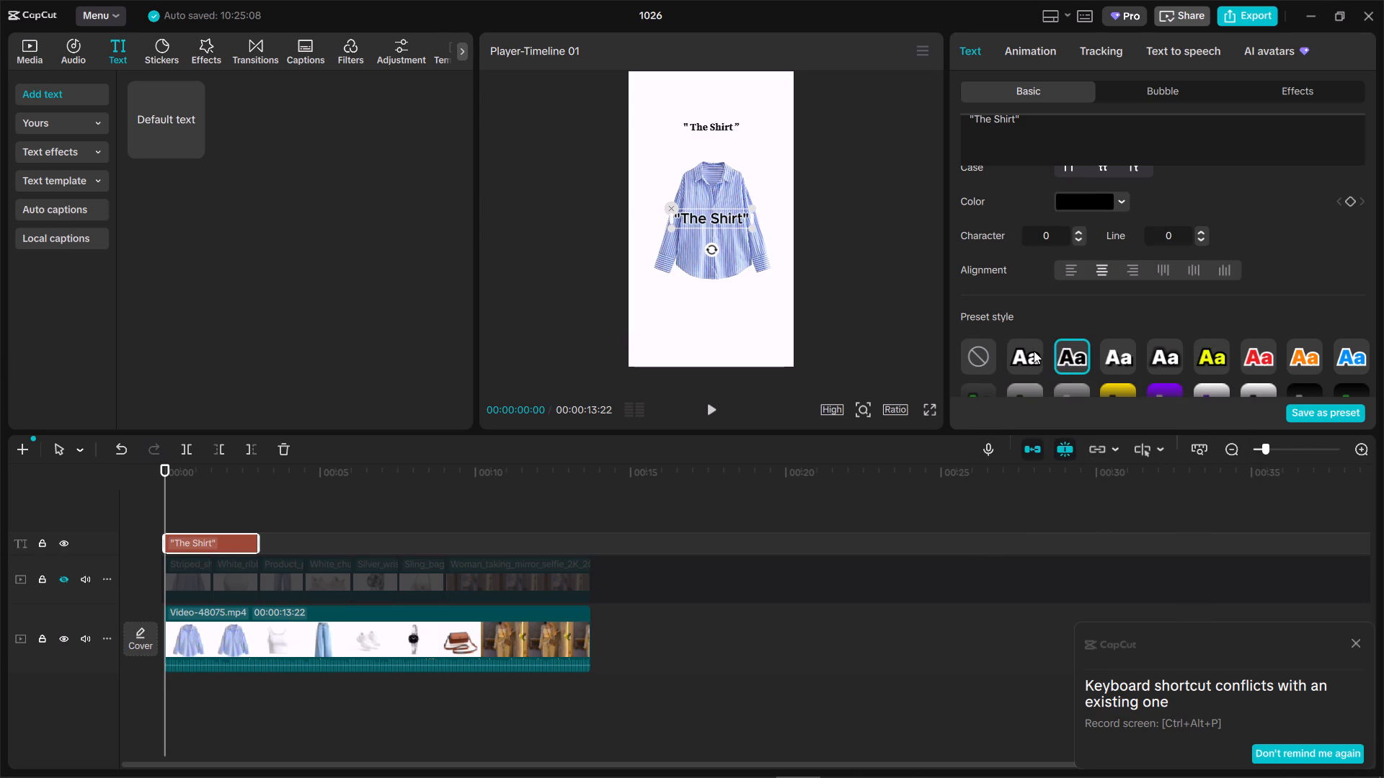
Remove the preset style from the "The Shirt" text and set its colour to black, 000000.
click(987, 352)
click(1115, 205)
drag(1111, 270, 1030, 363)
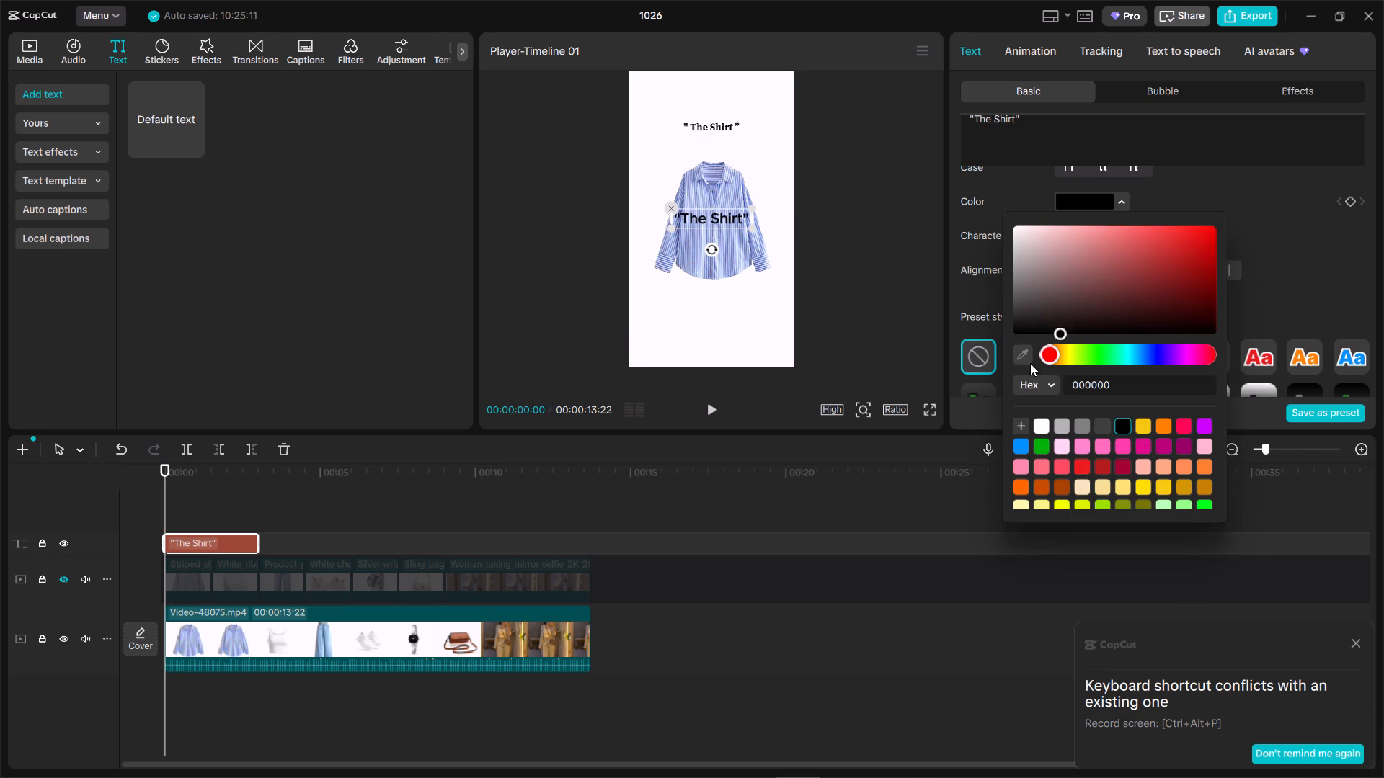
Move the "The Shirt" text up onto the reference video's title above the shirt, centred horizontally.
drag(1030, 363, 853, 435)
click(1252, 241)
click(1252, 241)
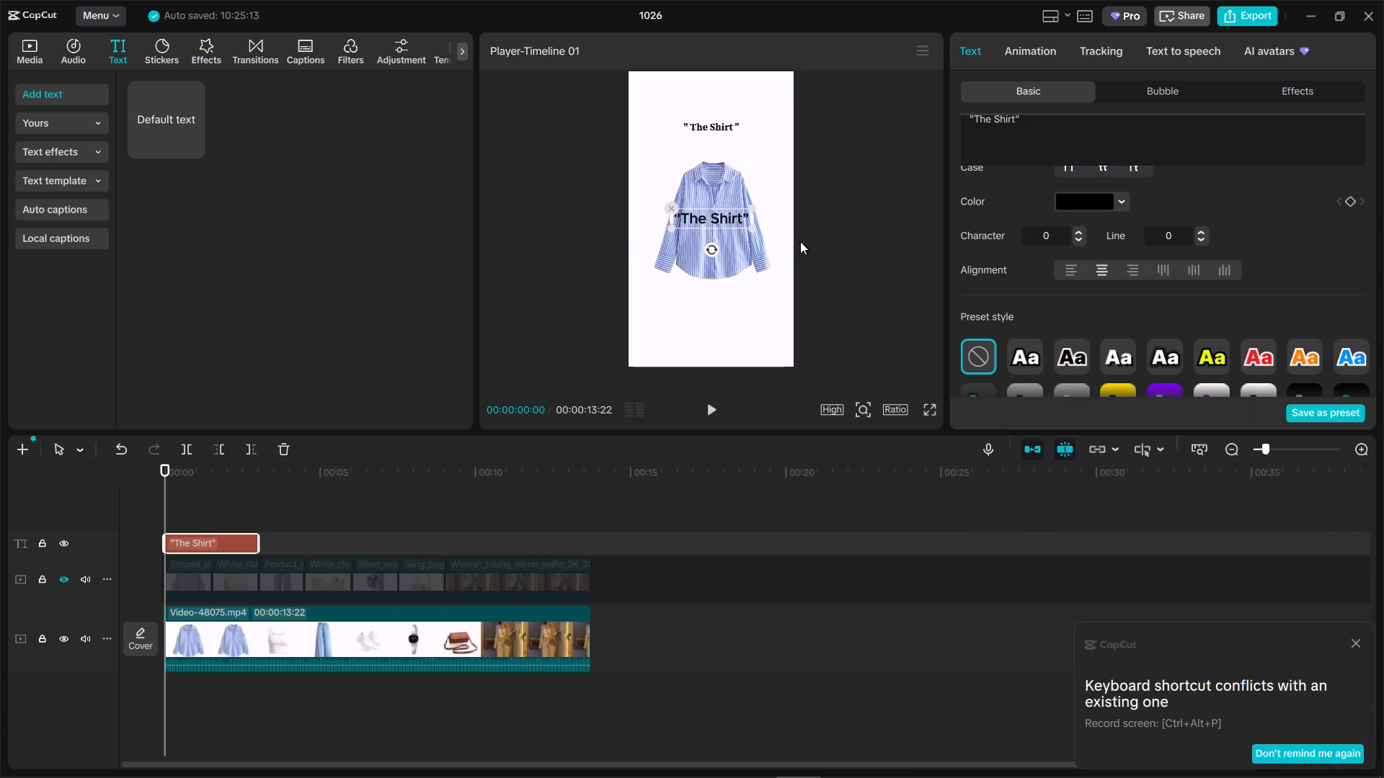
drag(700, 216, 698, 126)
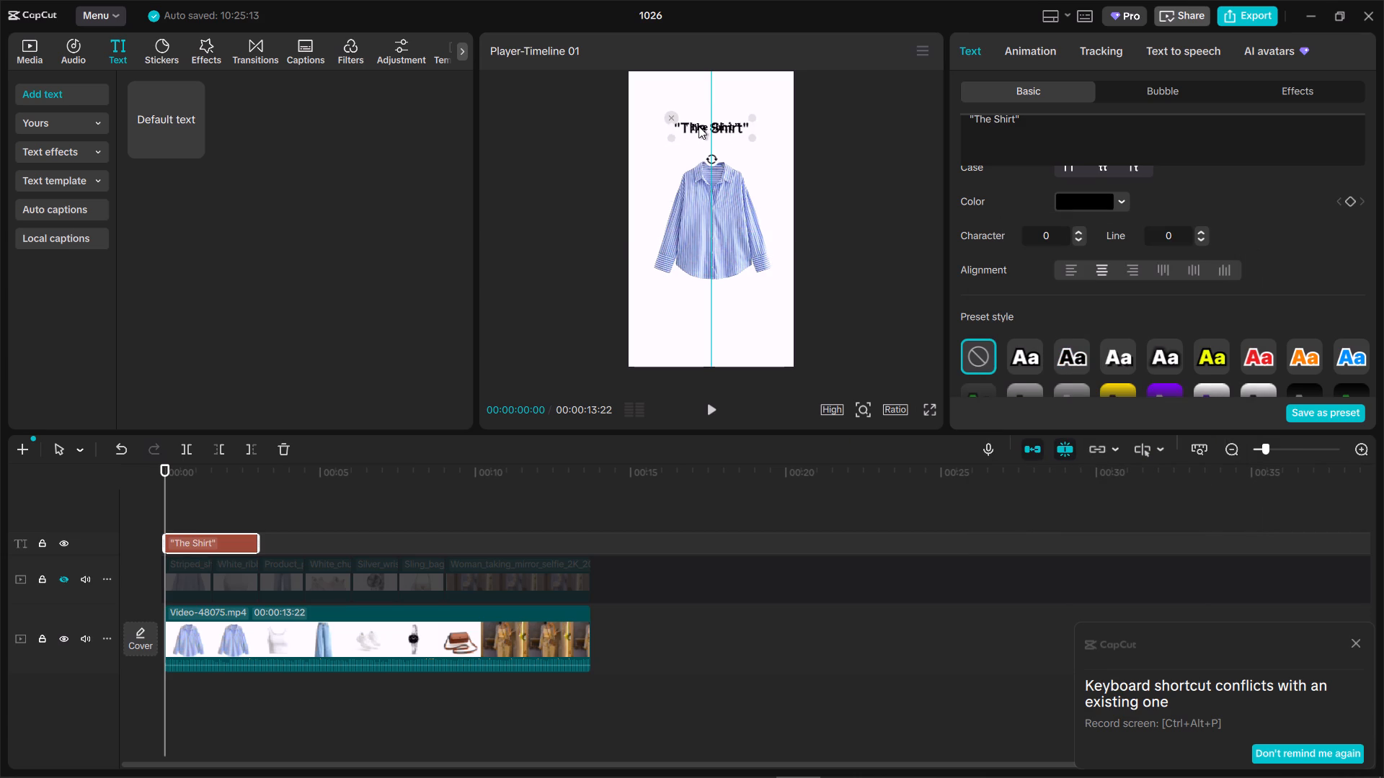
drag(698, 126, 698, 125)
Reduce the font size of the "The Shirt" text to 11.
scroll(1152, 305, up, 4)
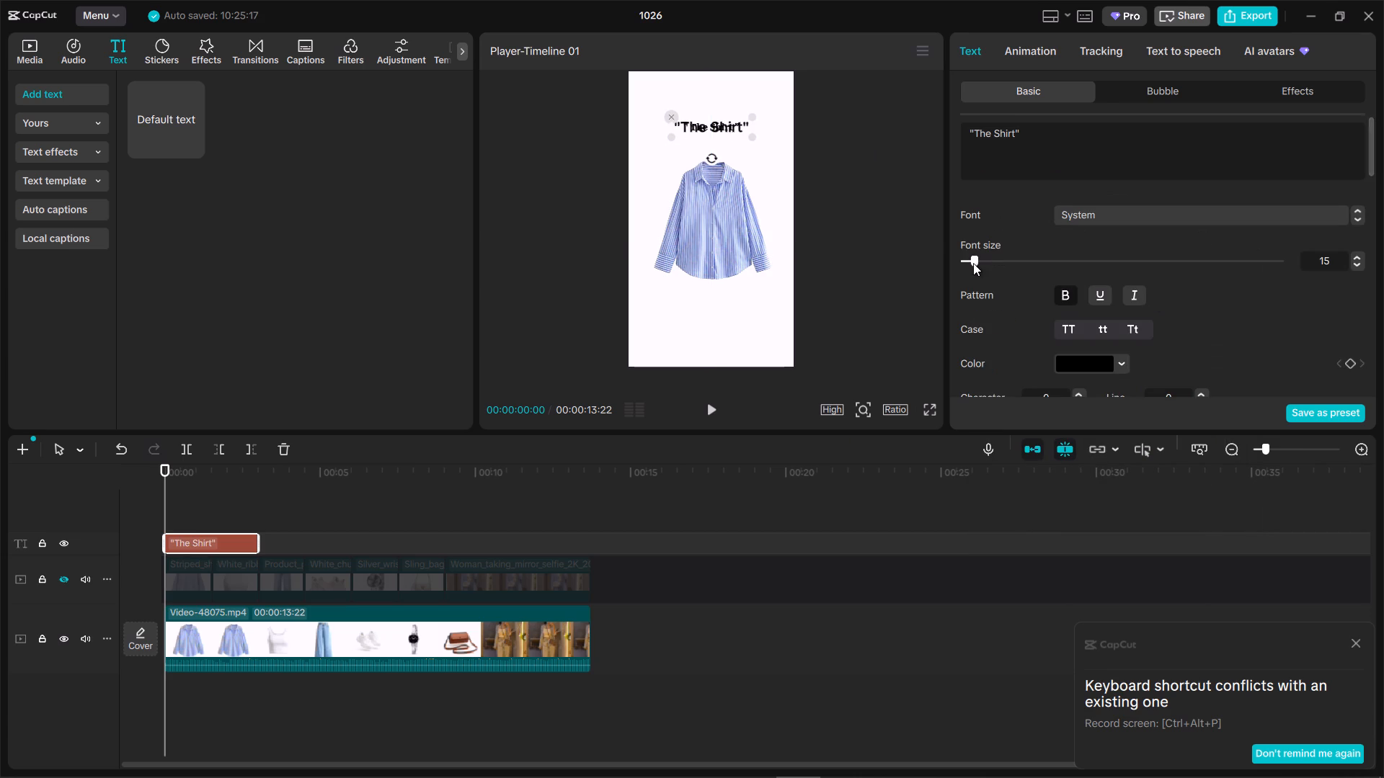
click(1365, 261)
triple_click(1359, 264)
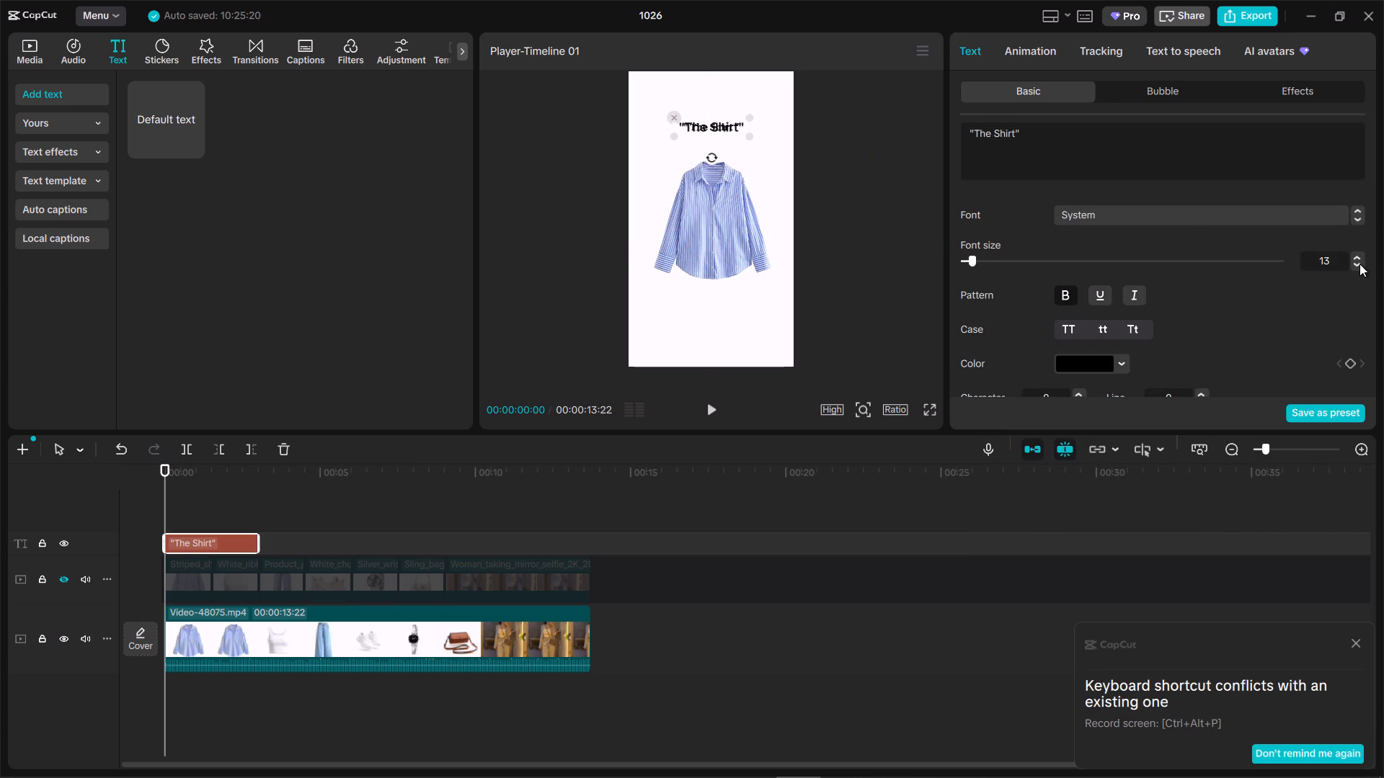
double_click(1359, 264)
click(1359, 264)
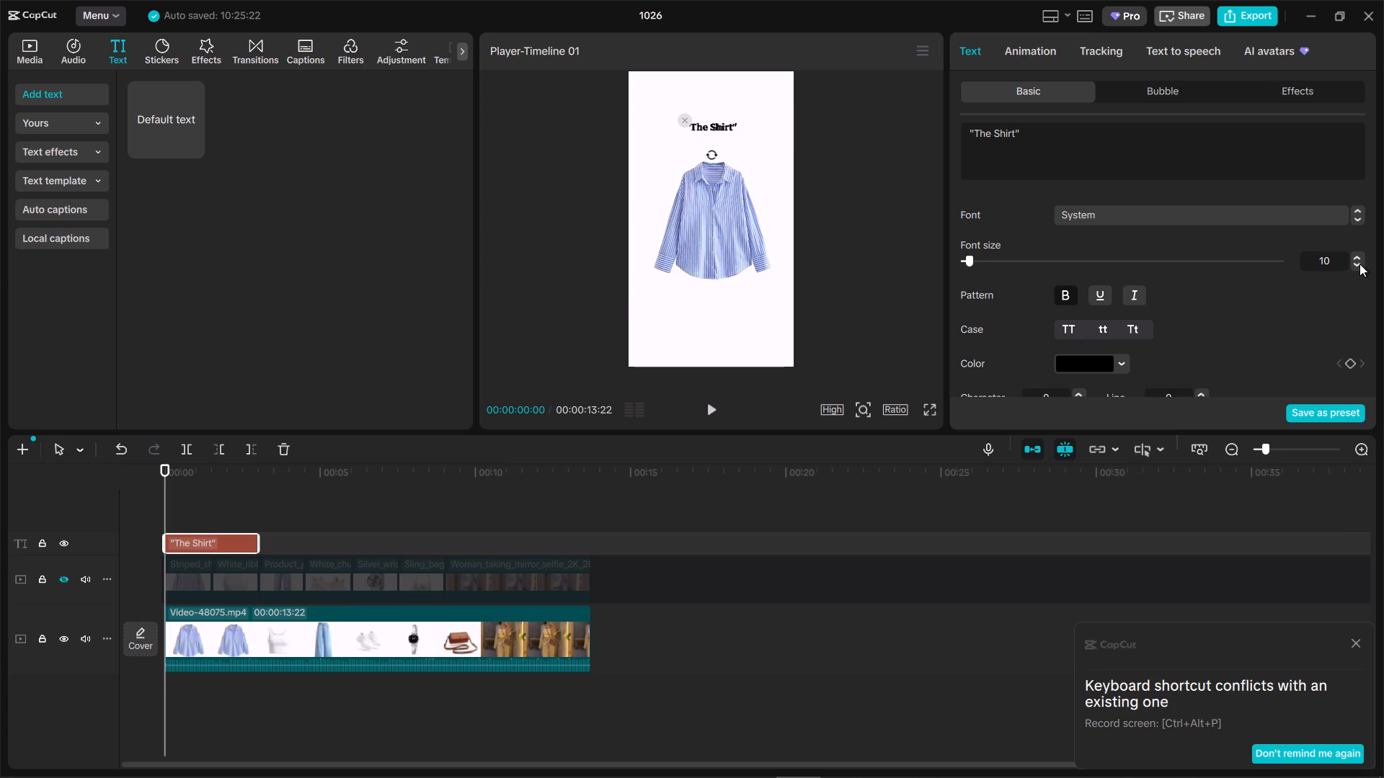
click(1361, 254)
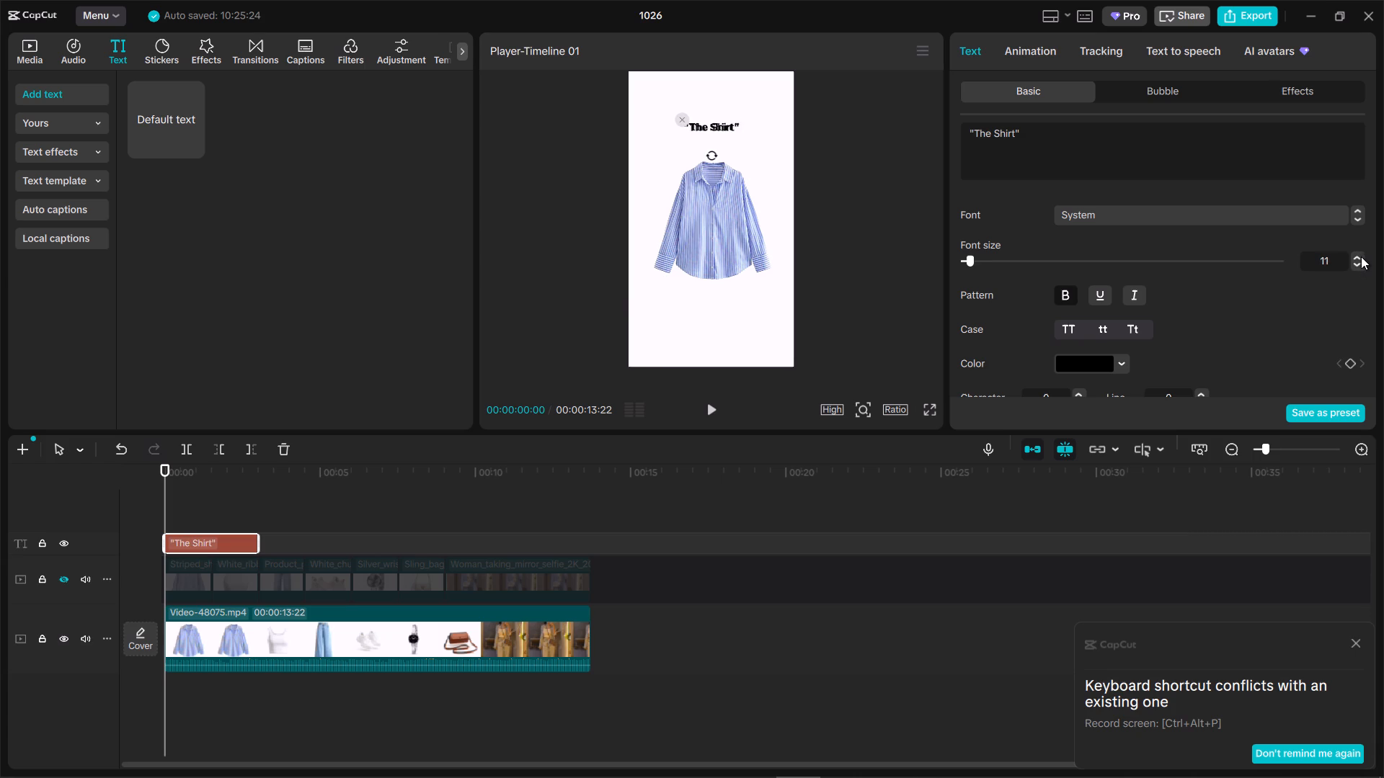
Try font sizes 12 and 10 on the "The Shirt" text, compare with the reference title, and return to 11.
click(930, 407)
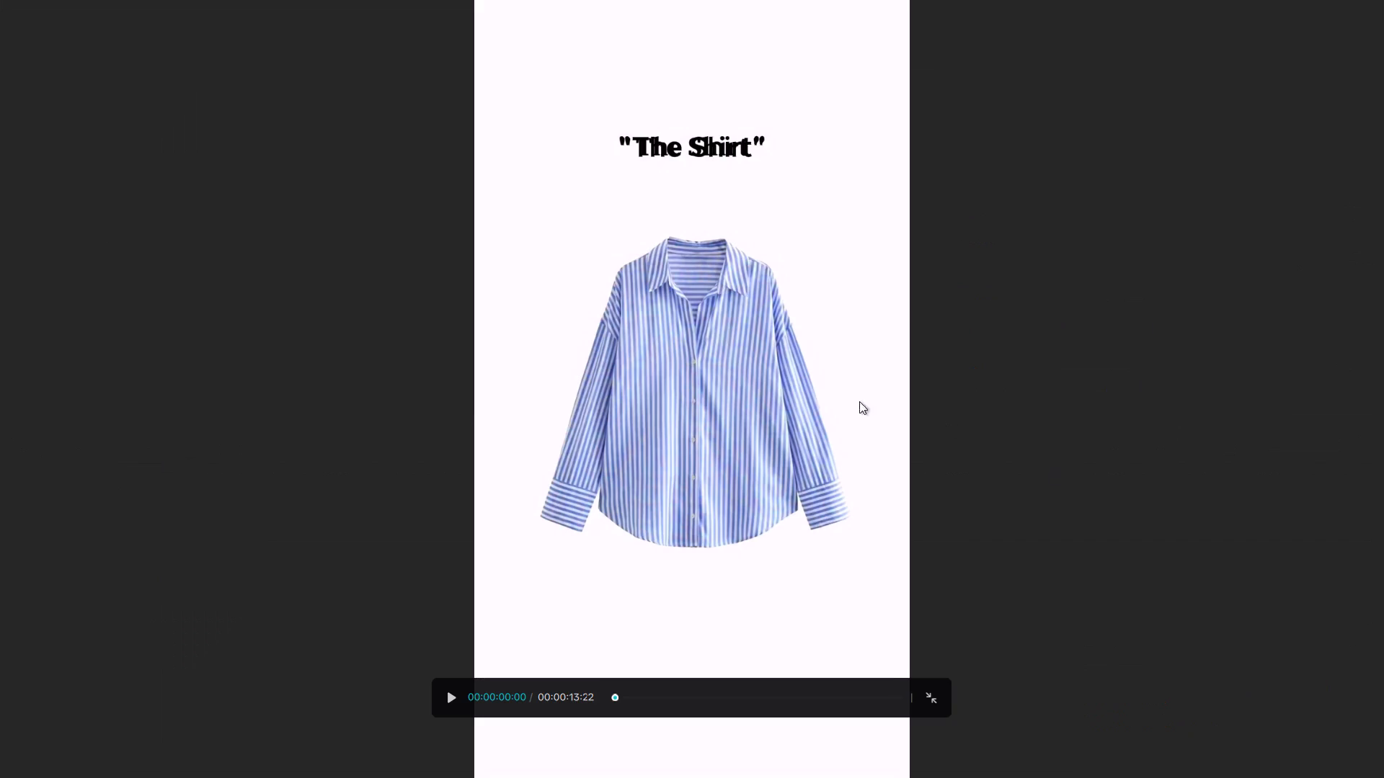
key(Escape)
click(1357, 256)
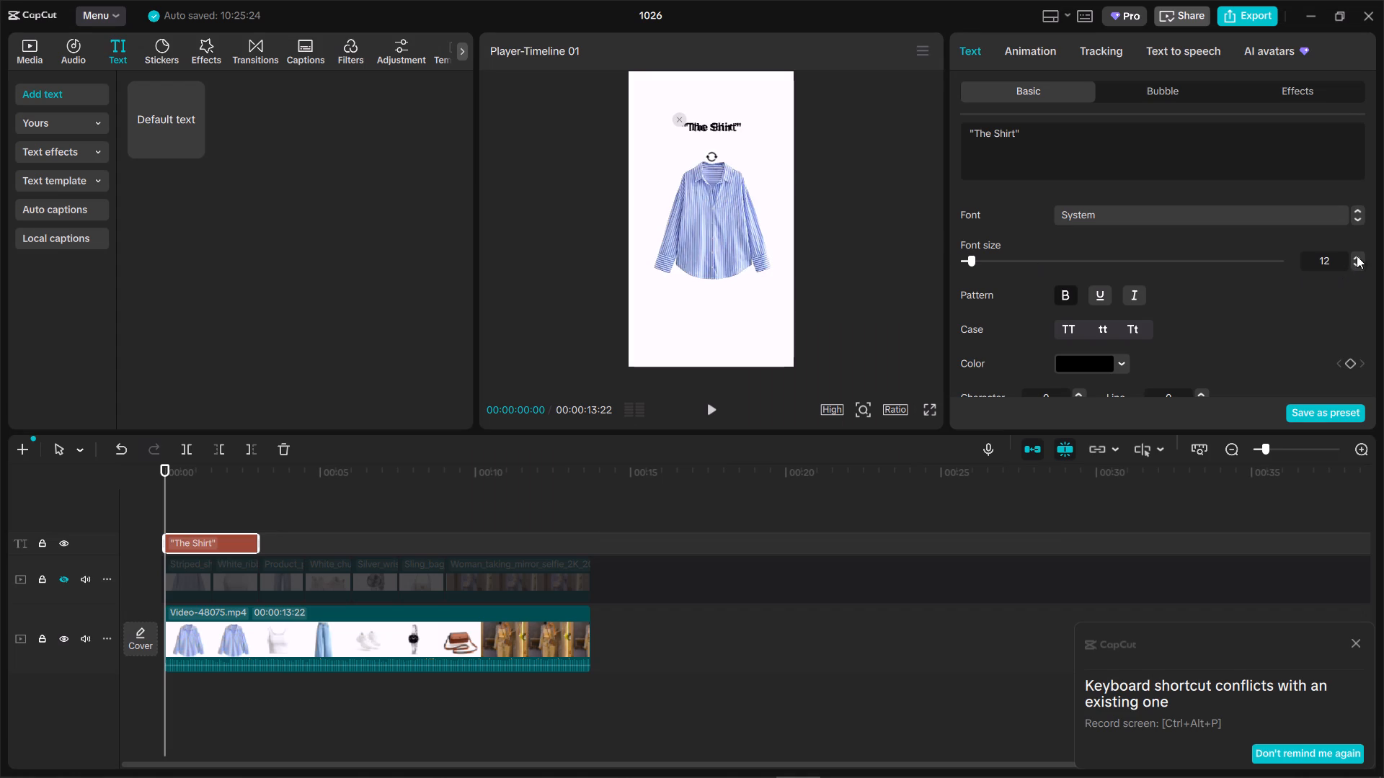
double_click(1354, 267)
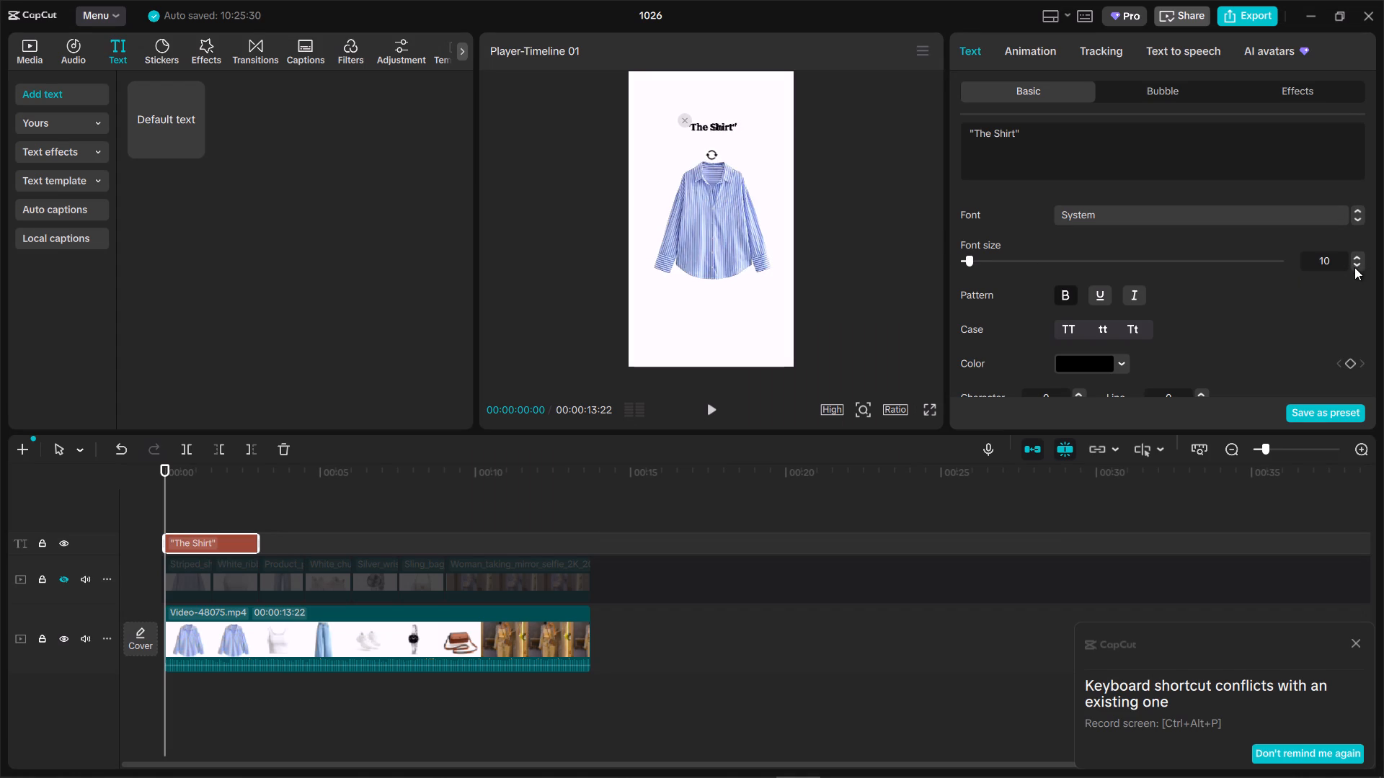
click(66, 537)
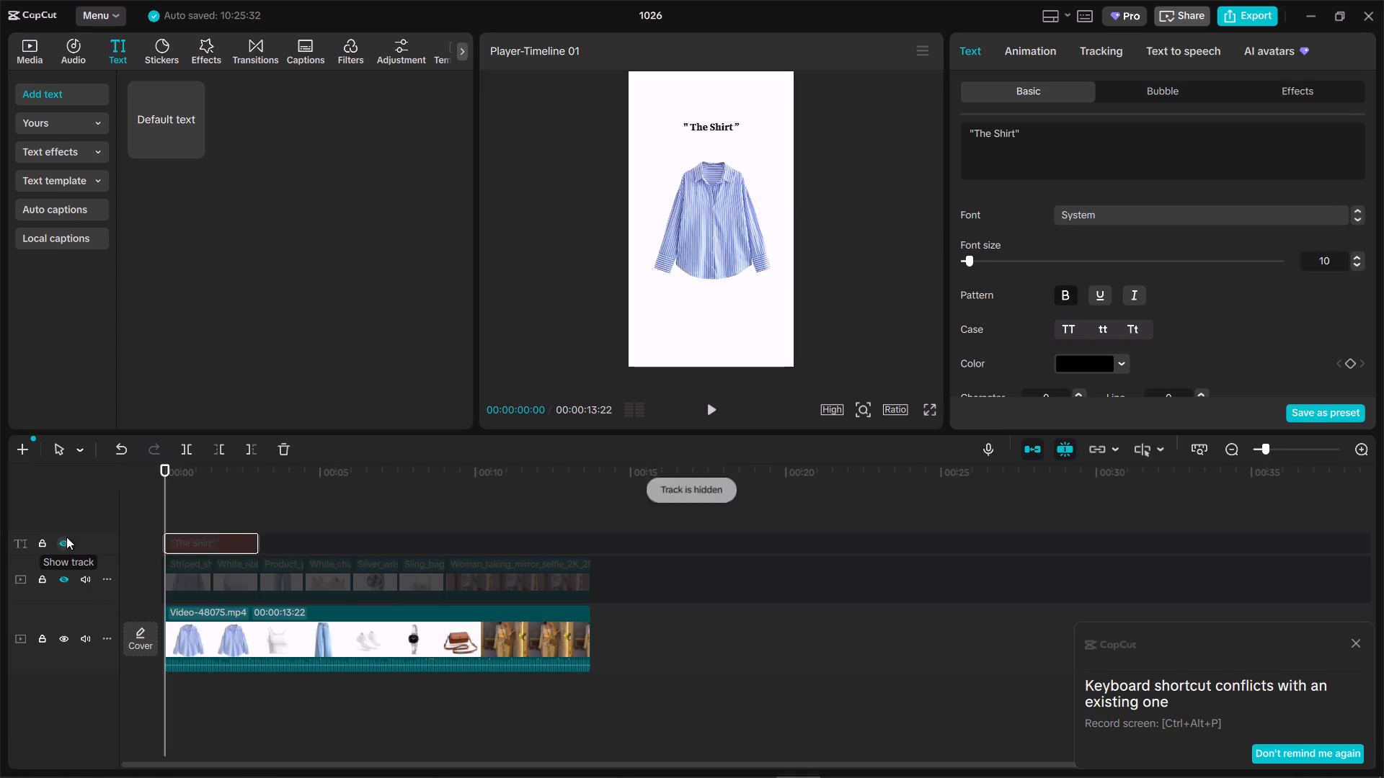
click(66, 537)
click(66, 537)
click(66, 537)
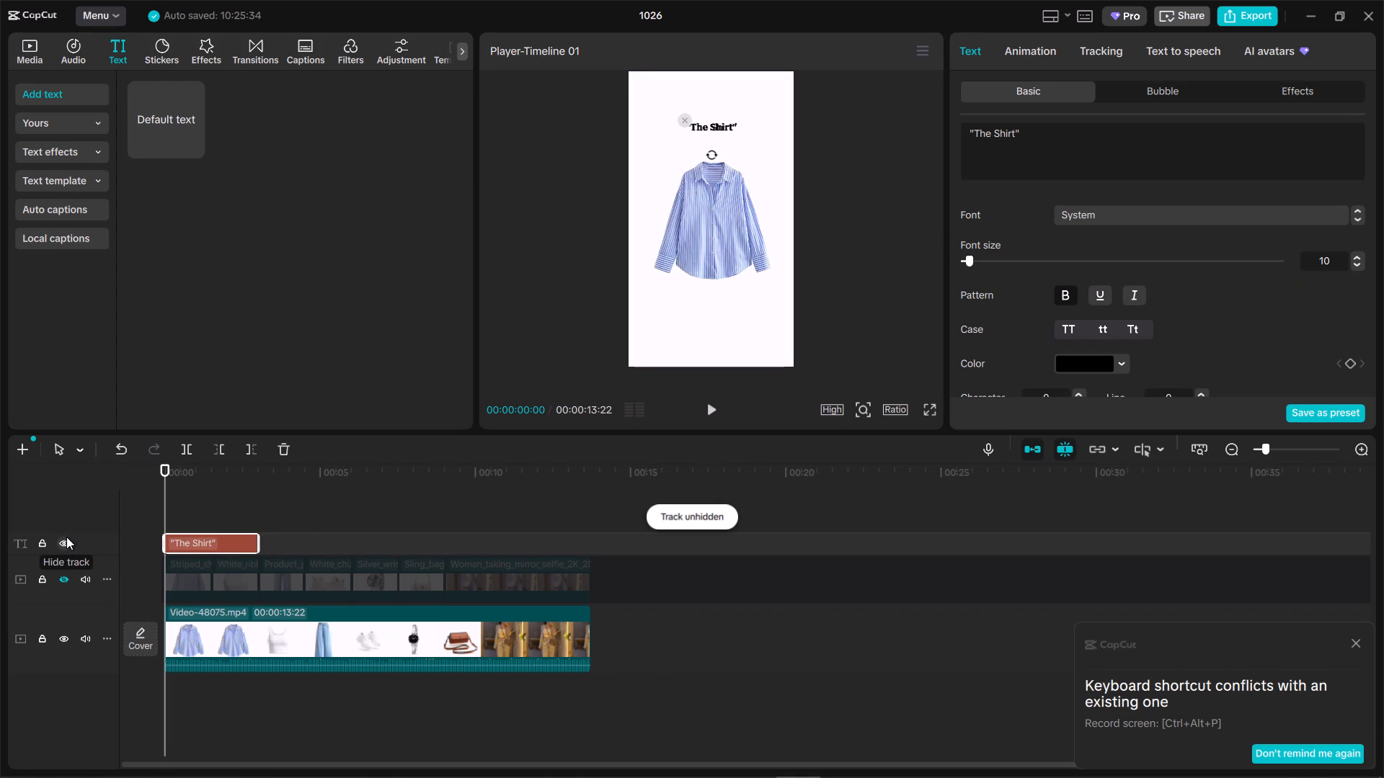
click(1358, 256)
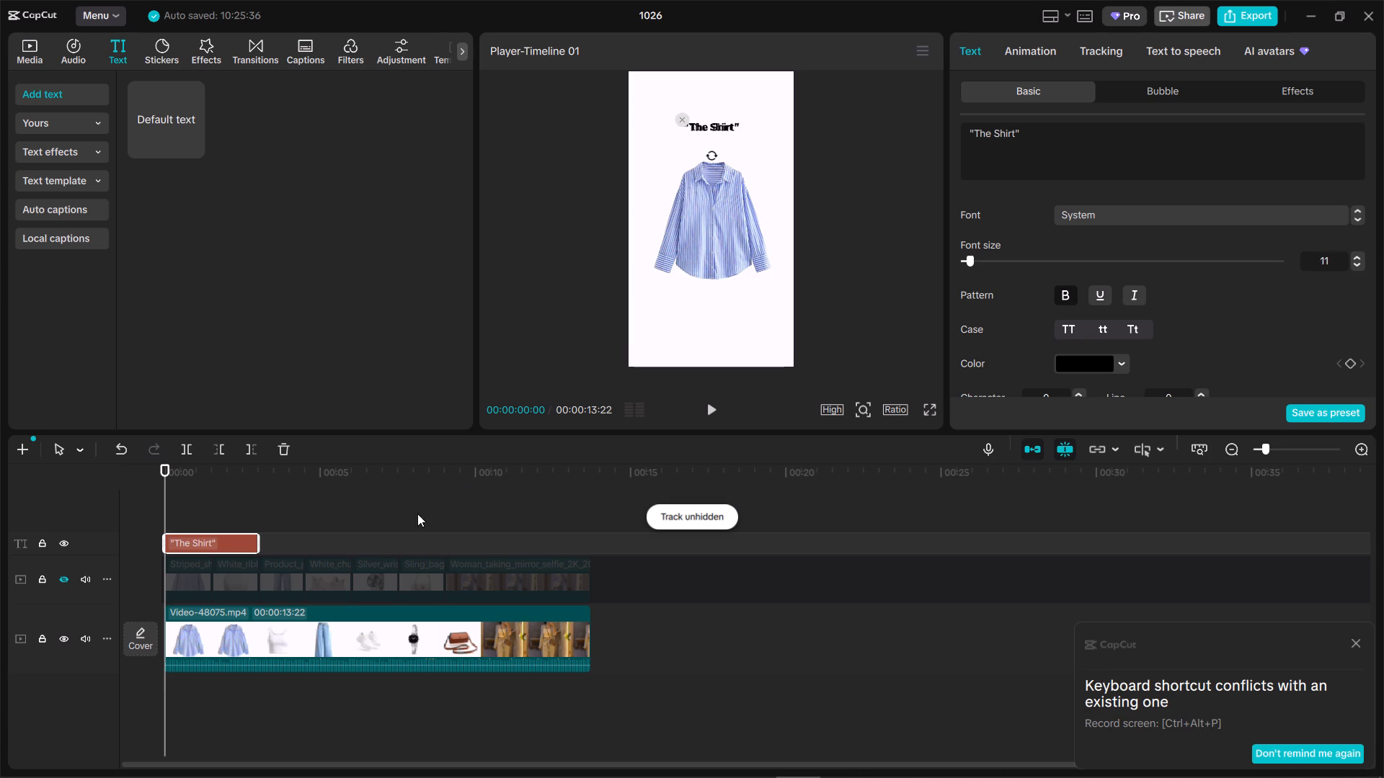
Compare the "The Shirt" text with the reference title by hiding and showing the text track, and toggle the product image track's visibility.
click(66, 538)
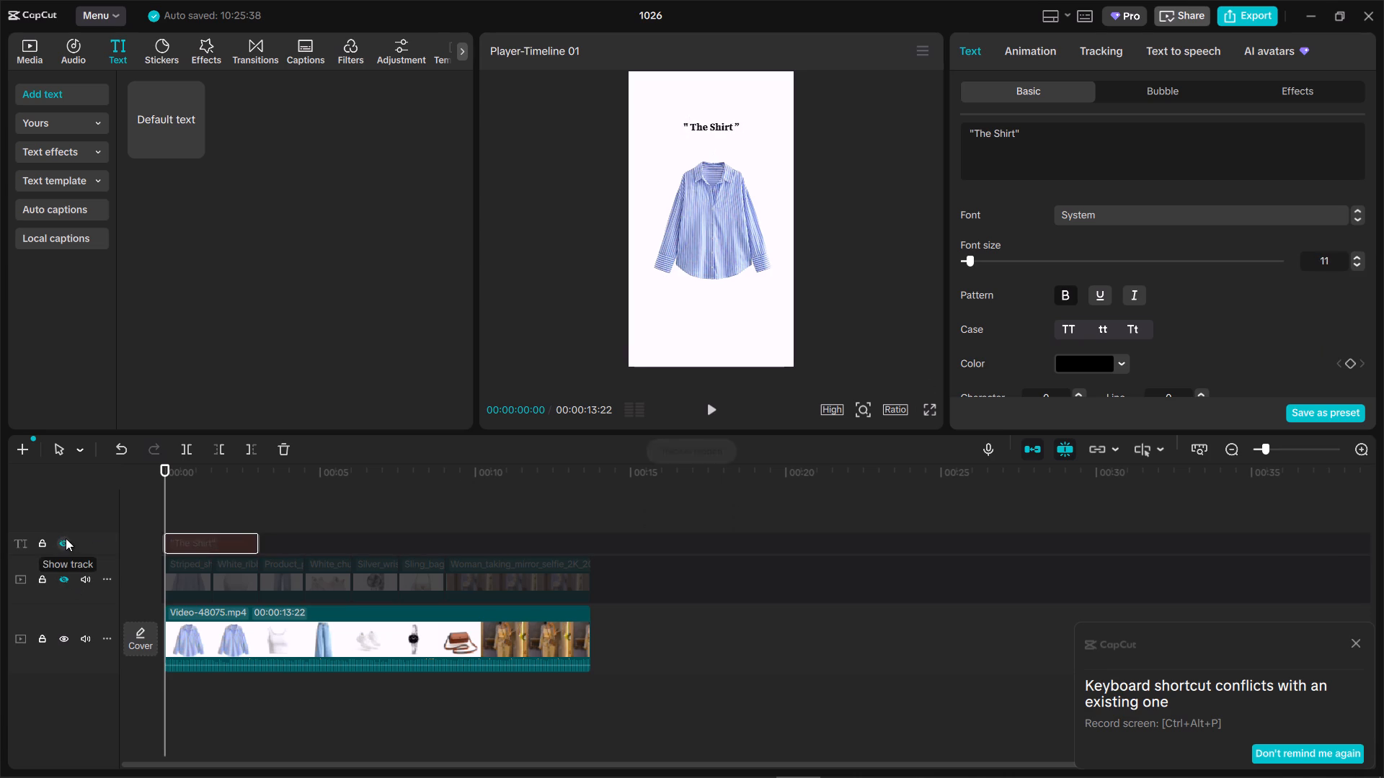
click(66, 538)
click(66, 538)
click(66, 538)
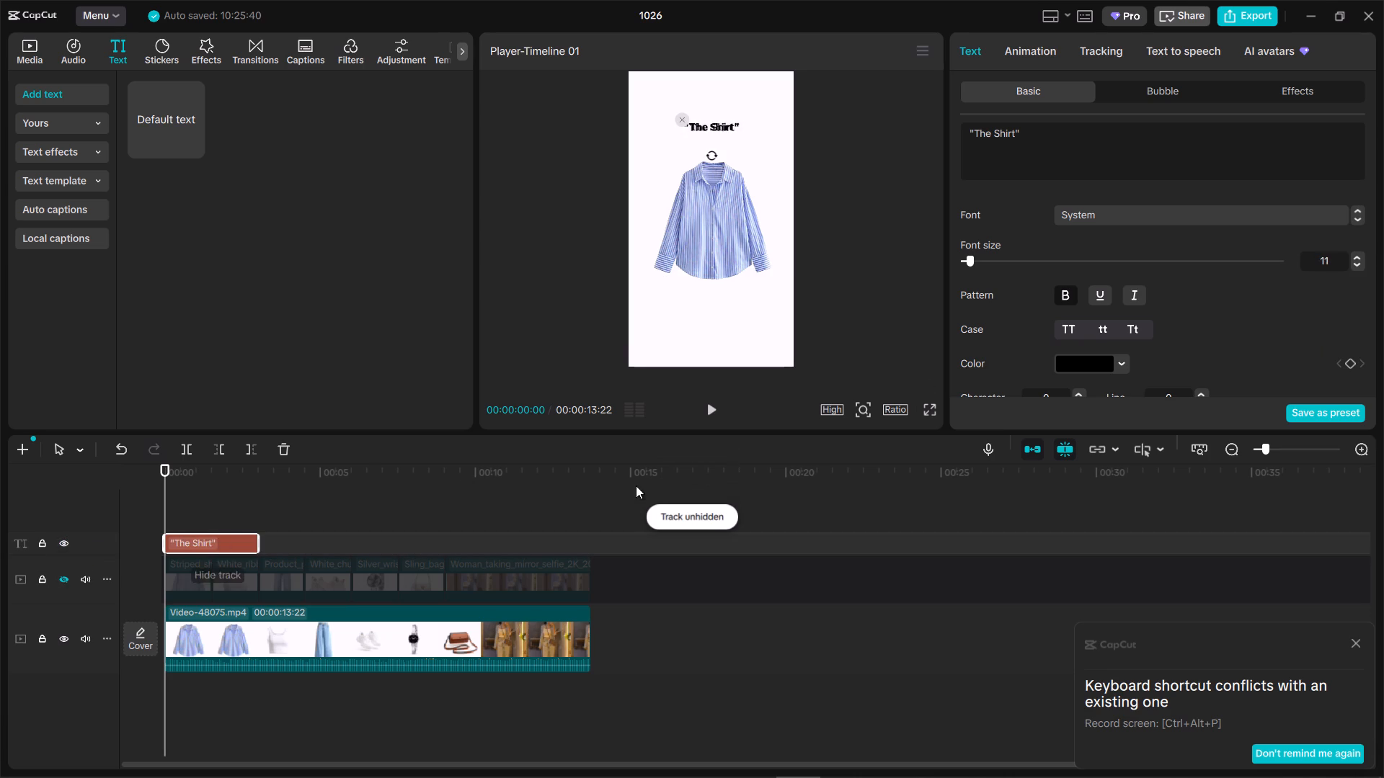
click(68, 581)
click(68, 581)
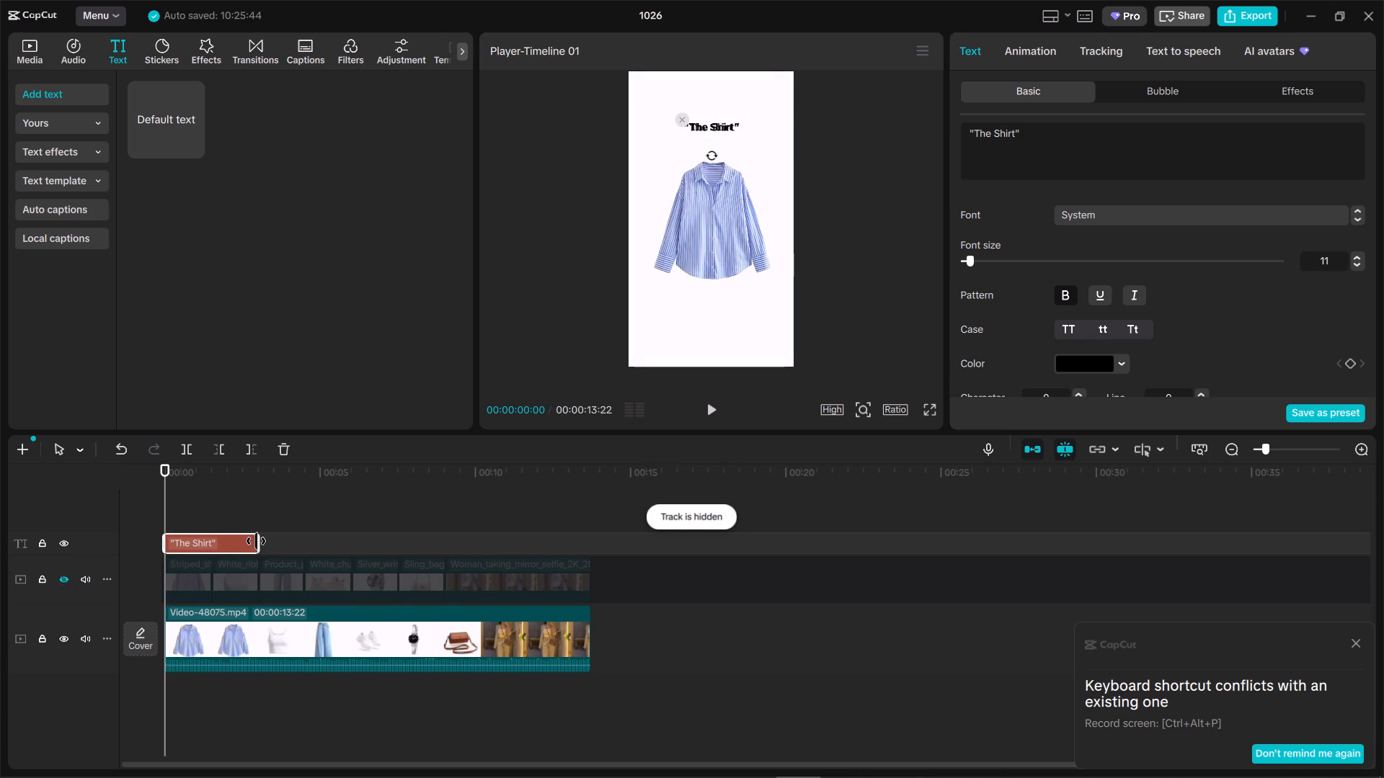
Shorten the "The Shirt" text clip so it ends with the striped shirt clip beneath it.
drag(256, 541, 205, 540)
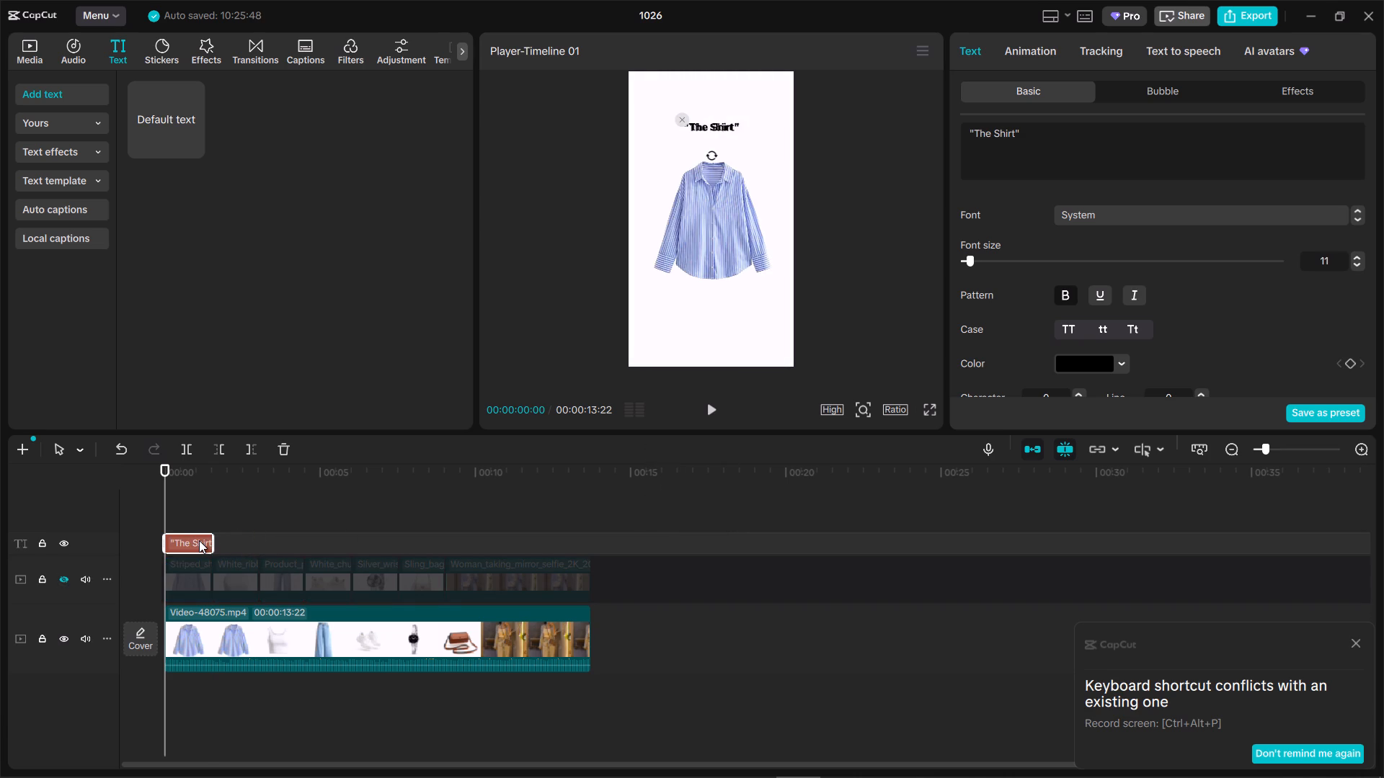
Duplicate the "The Shirt" text clip and place the copy directly after it on the same text track, over the second image clip.
key(ctrl+c)
key(ctrl+v)
drag(181, 547, 186, 547)
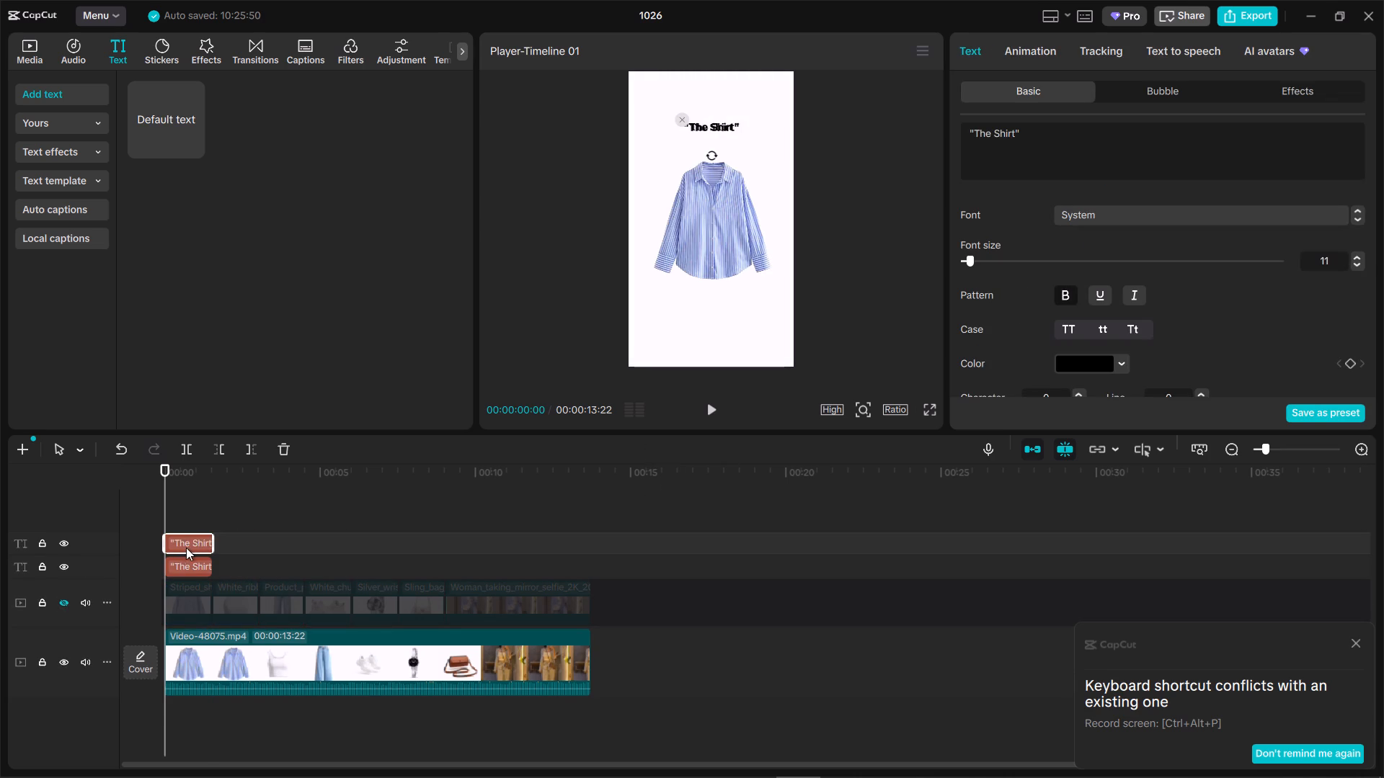
drag(186, 547, 231, 571)
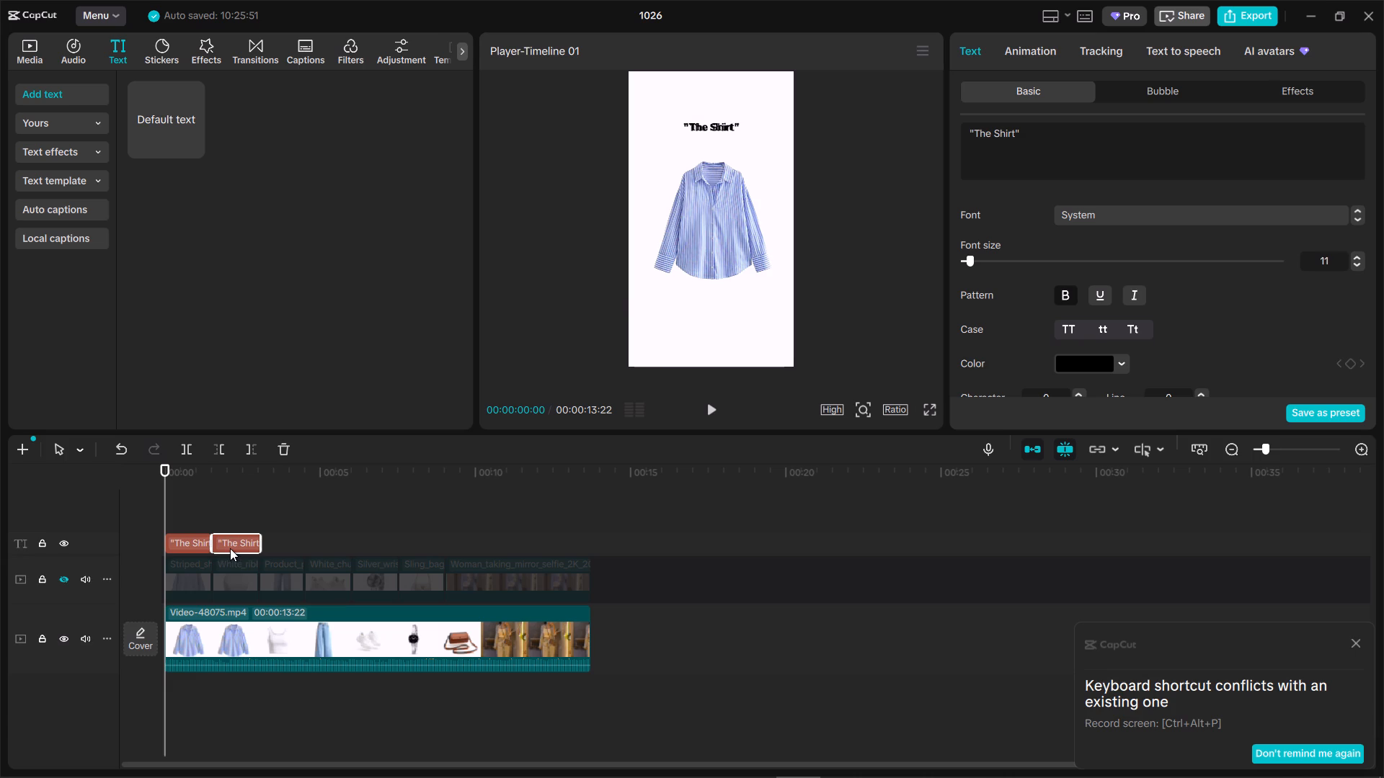
Add a third "The Shirt" text copy on the same track over the third image clip, adjusting the second copy's end to fit.
key(ctrl+c)
key(ctrl+v)
drag(179, 539, 296, 540)
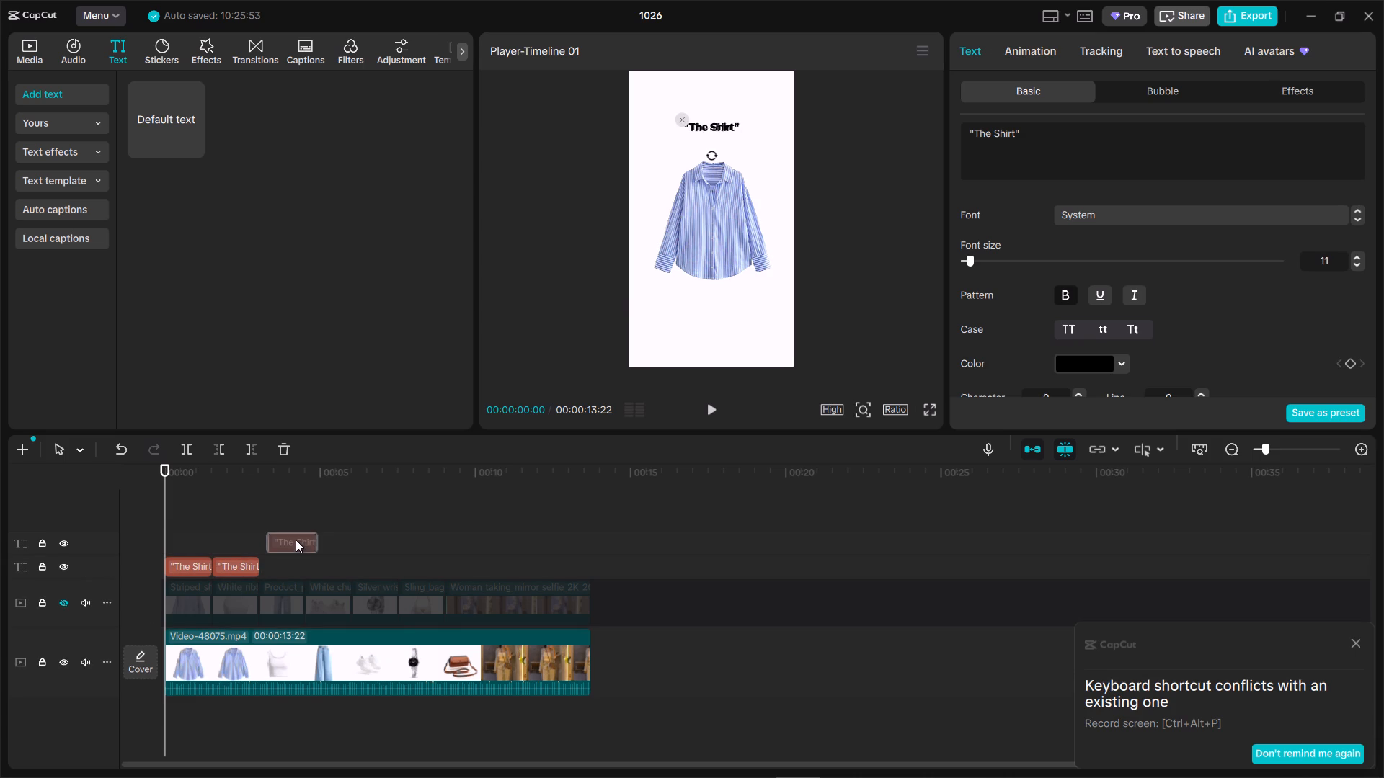
drag(296, 540, 281, 564)
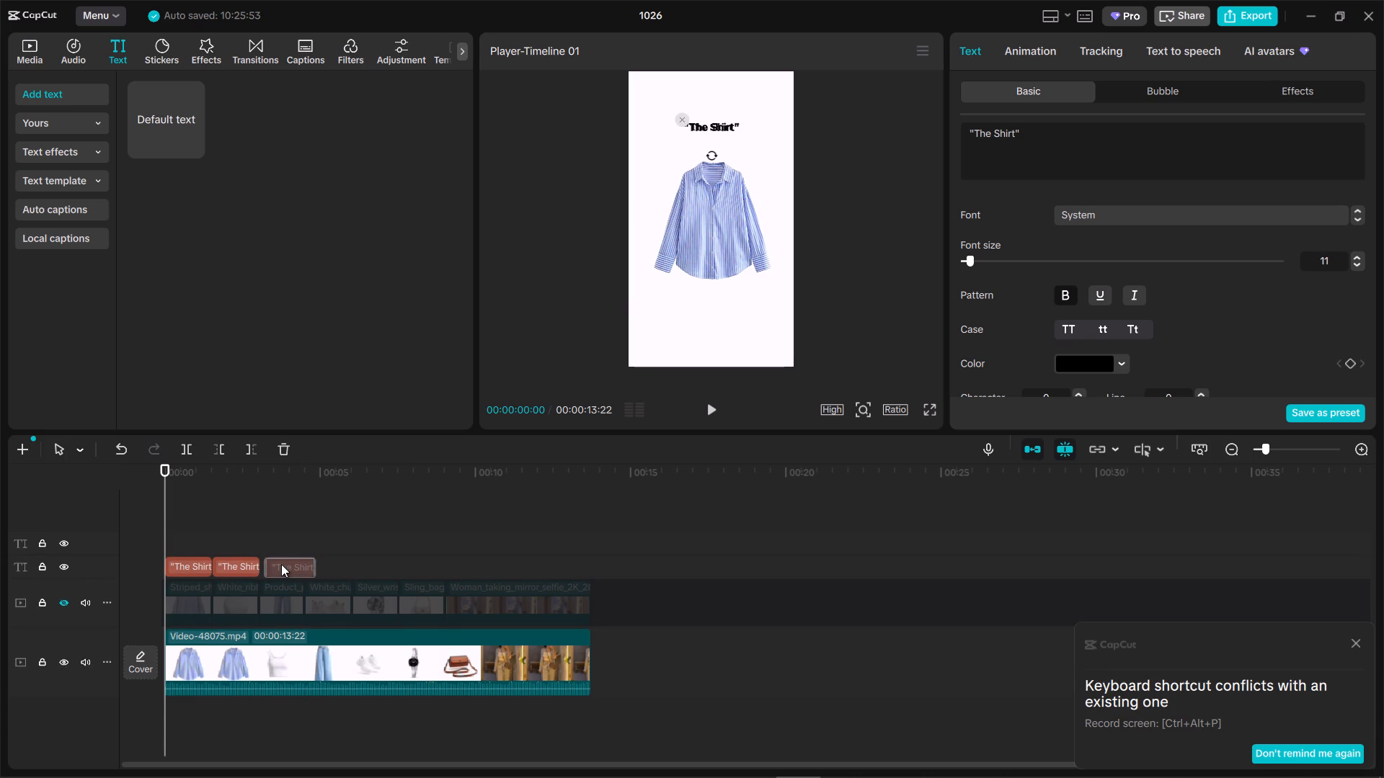
drag(281, 564, 278, 564)
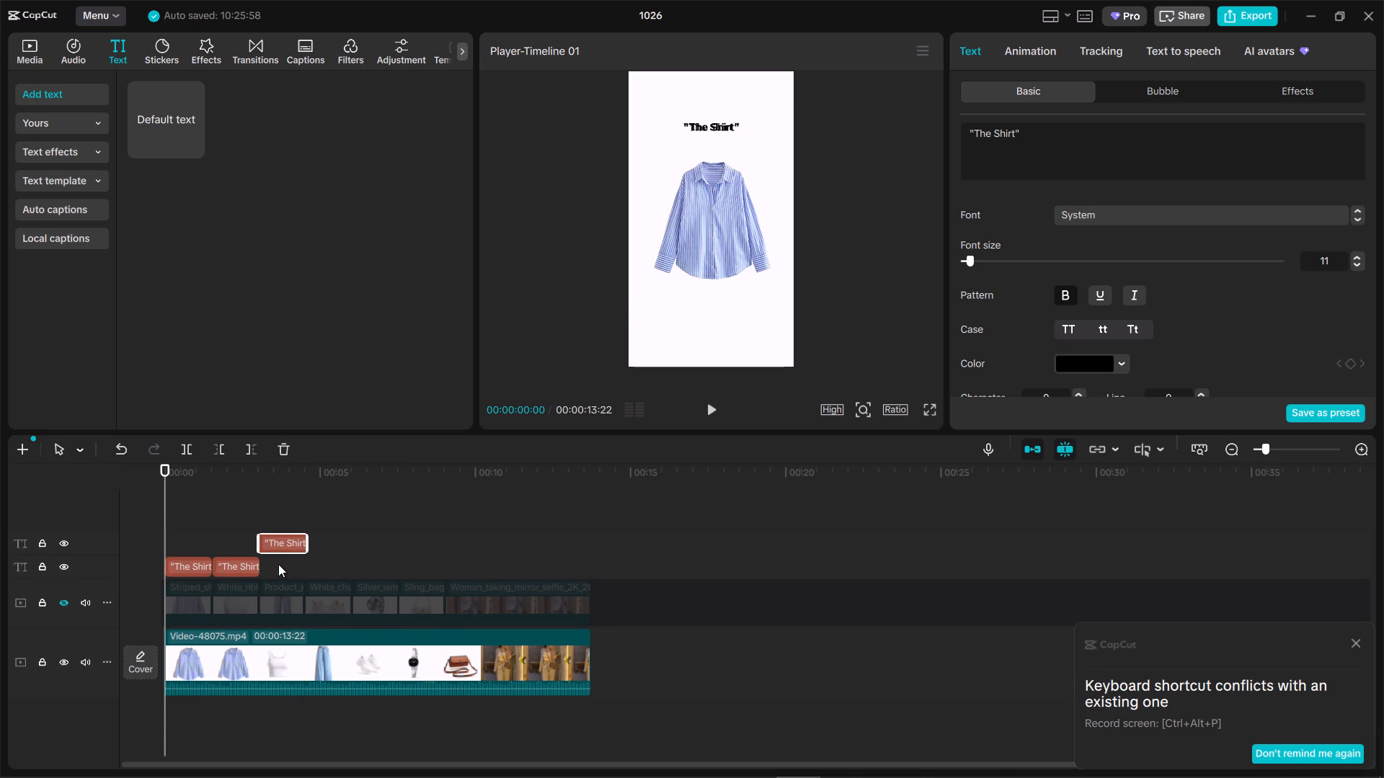
click(236, 571)
drag(259, 568, 252, 567)
click(272, 542)
drag(272, 542, 278, 572)
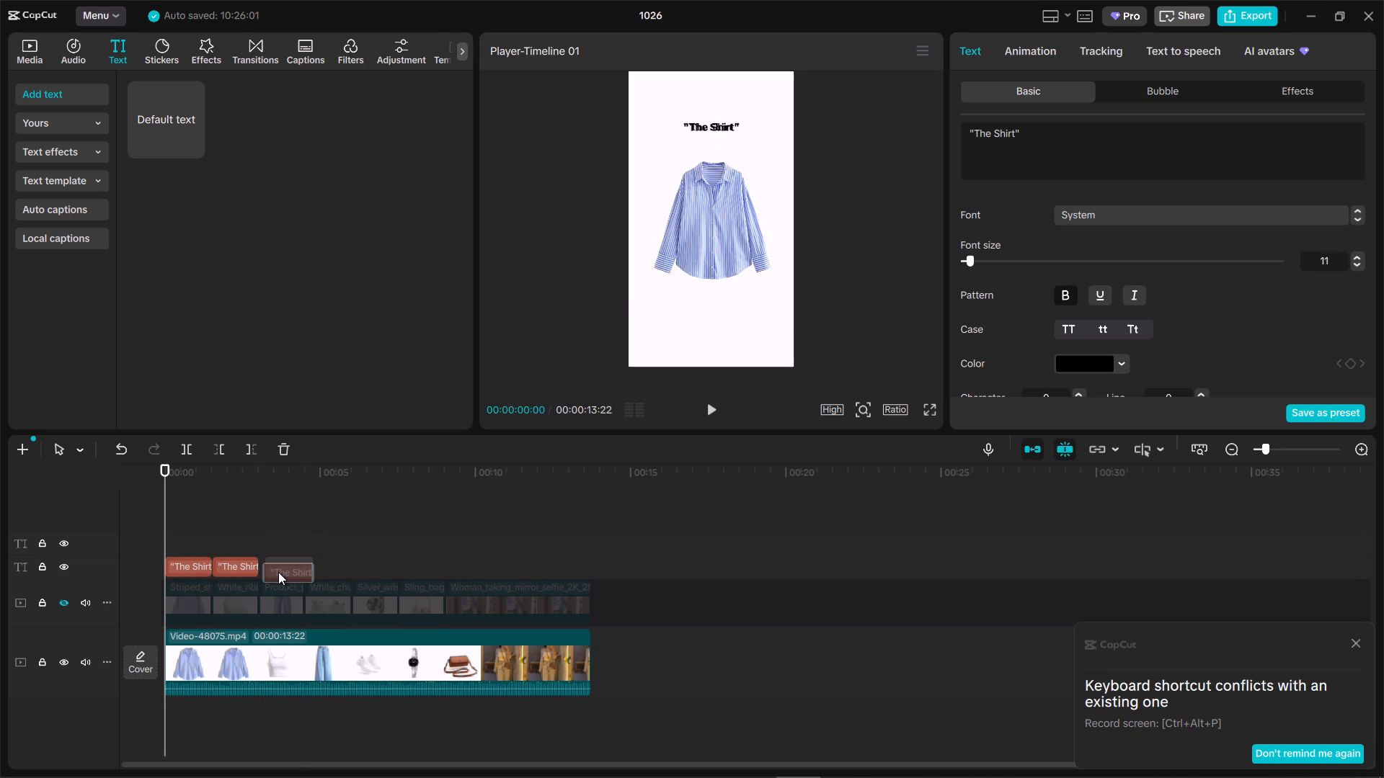
drag(278, 572, 277, 571)
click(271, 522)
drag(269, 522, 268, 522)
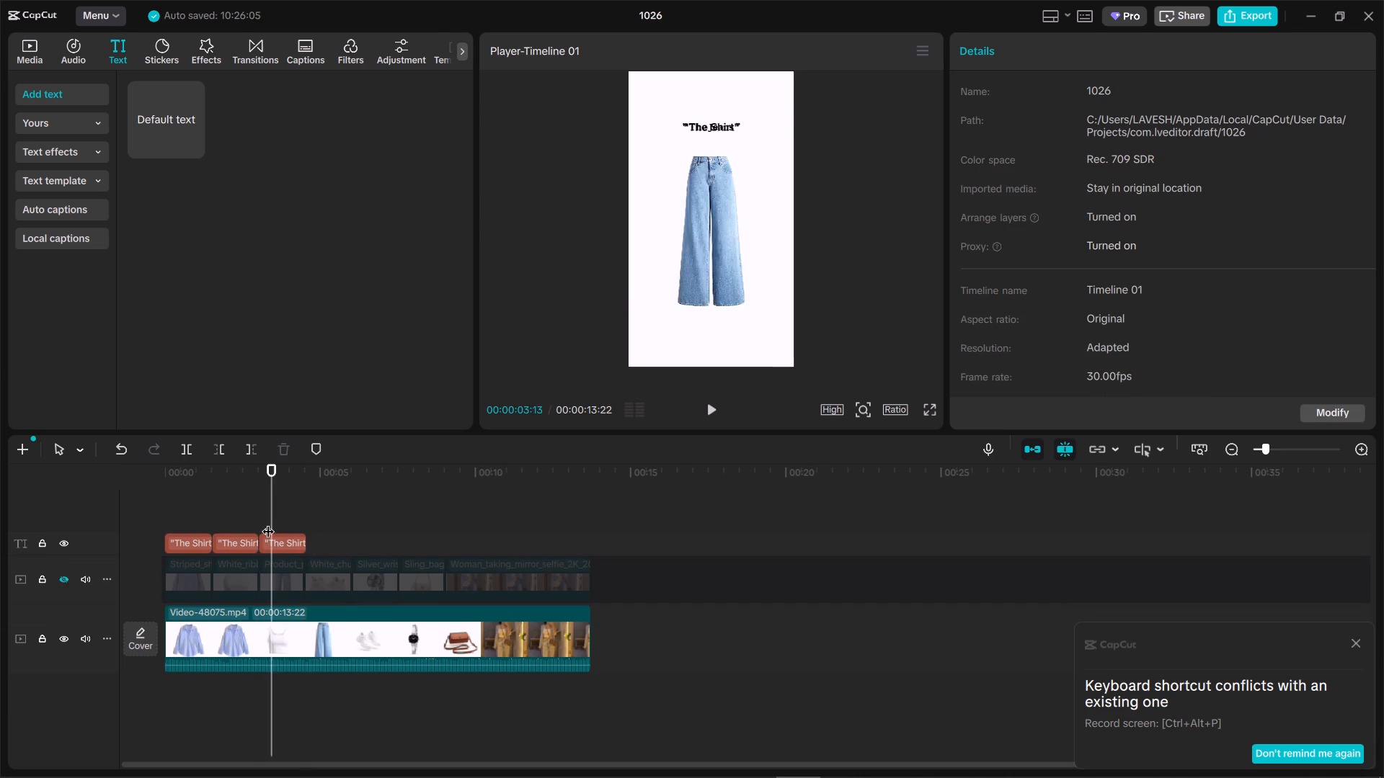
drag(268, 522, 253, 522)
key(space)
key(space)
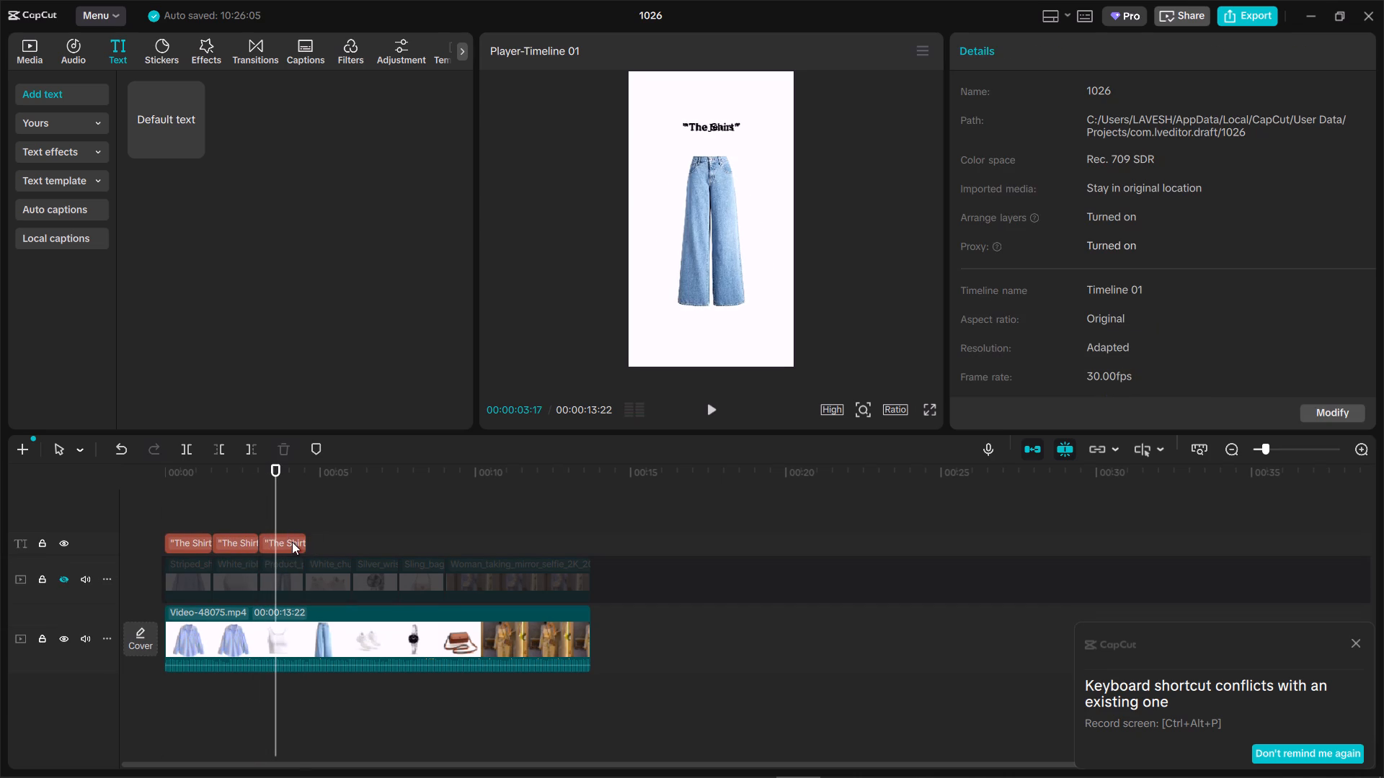
Copy the third "The Shirt" text clip and place a fourth one directly after it, over the fourth image clip.
click(292, 542)
click(303, 542)
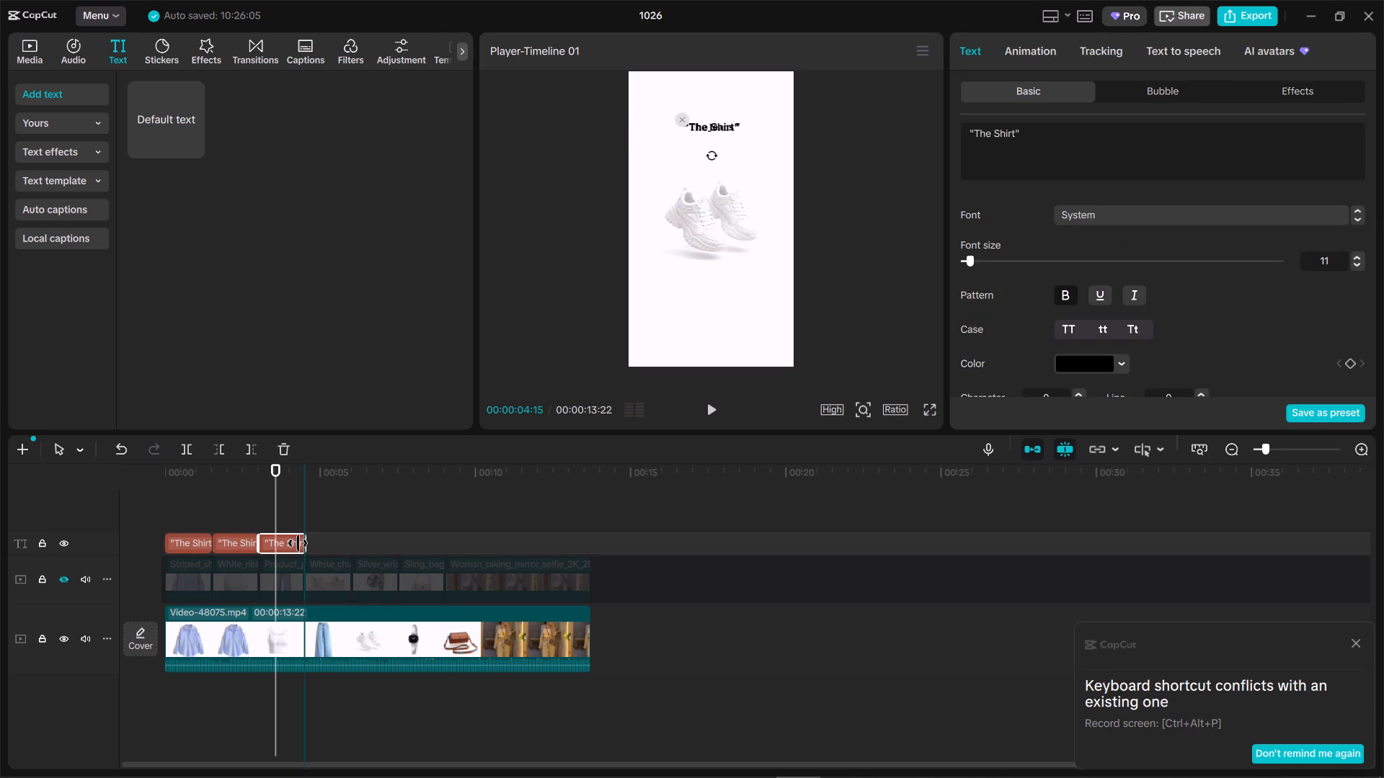
key(ctrl+c)
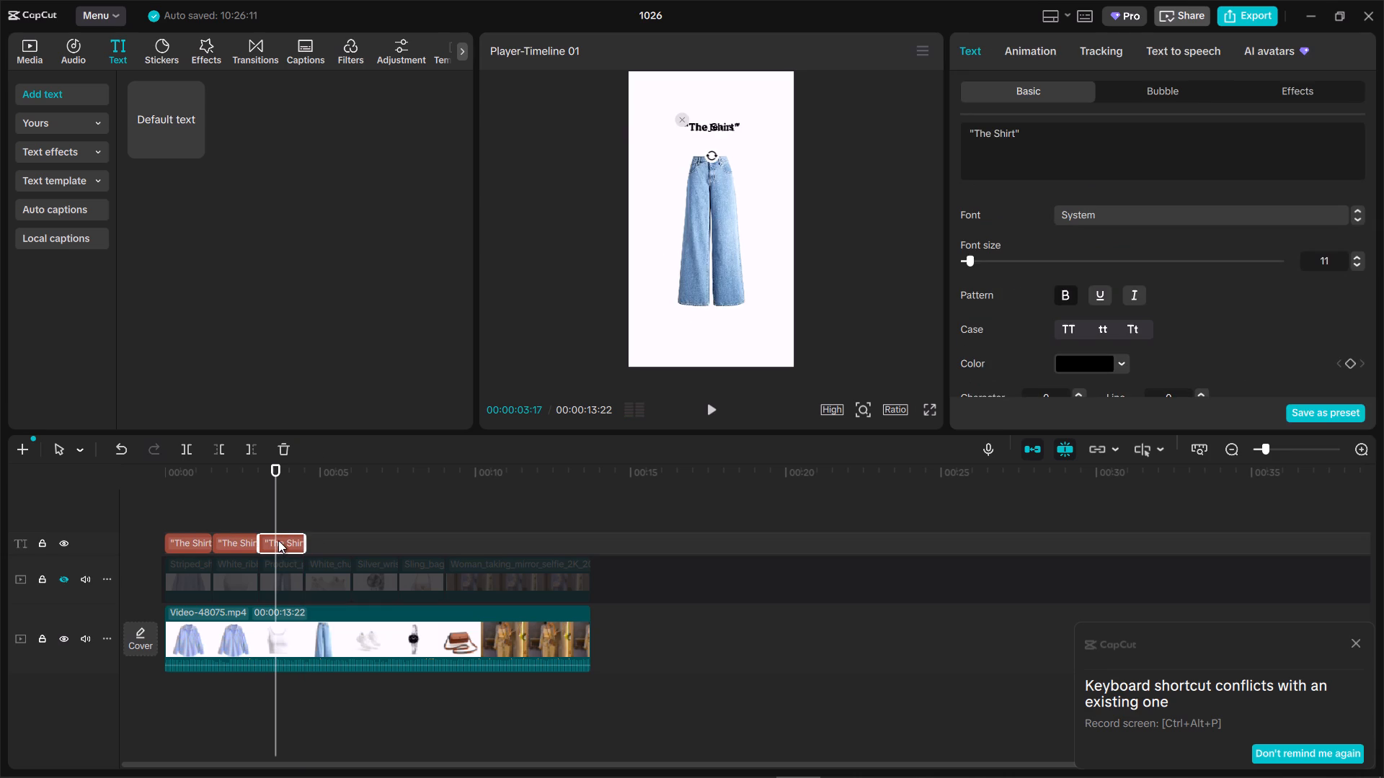
key(ctrl+d)
key(ctrl+v)
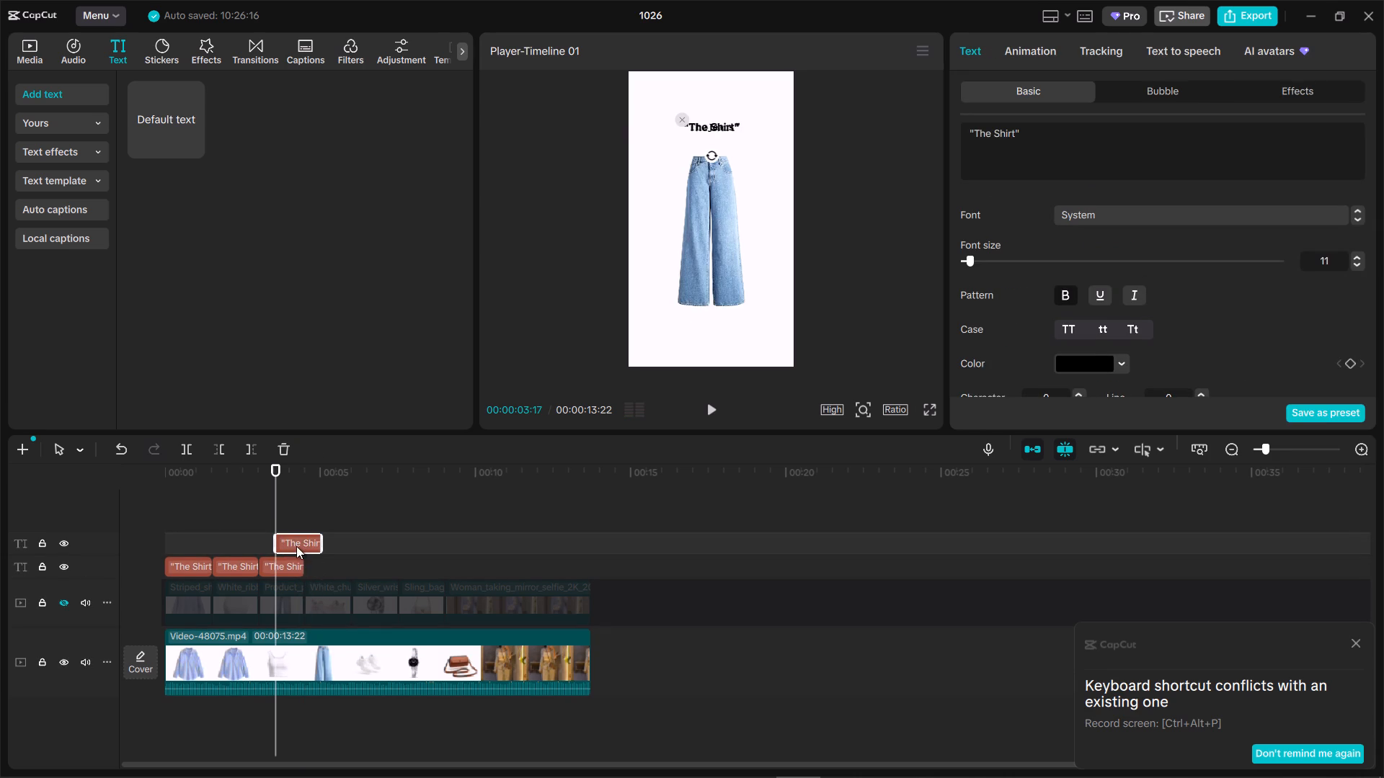
drag(296, 540, 327, 566)
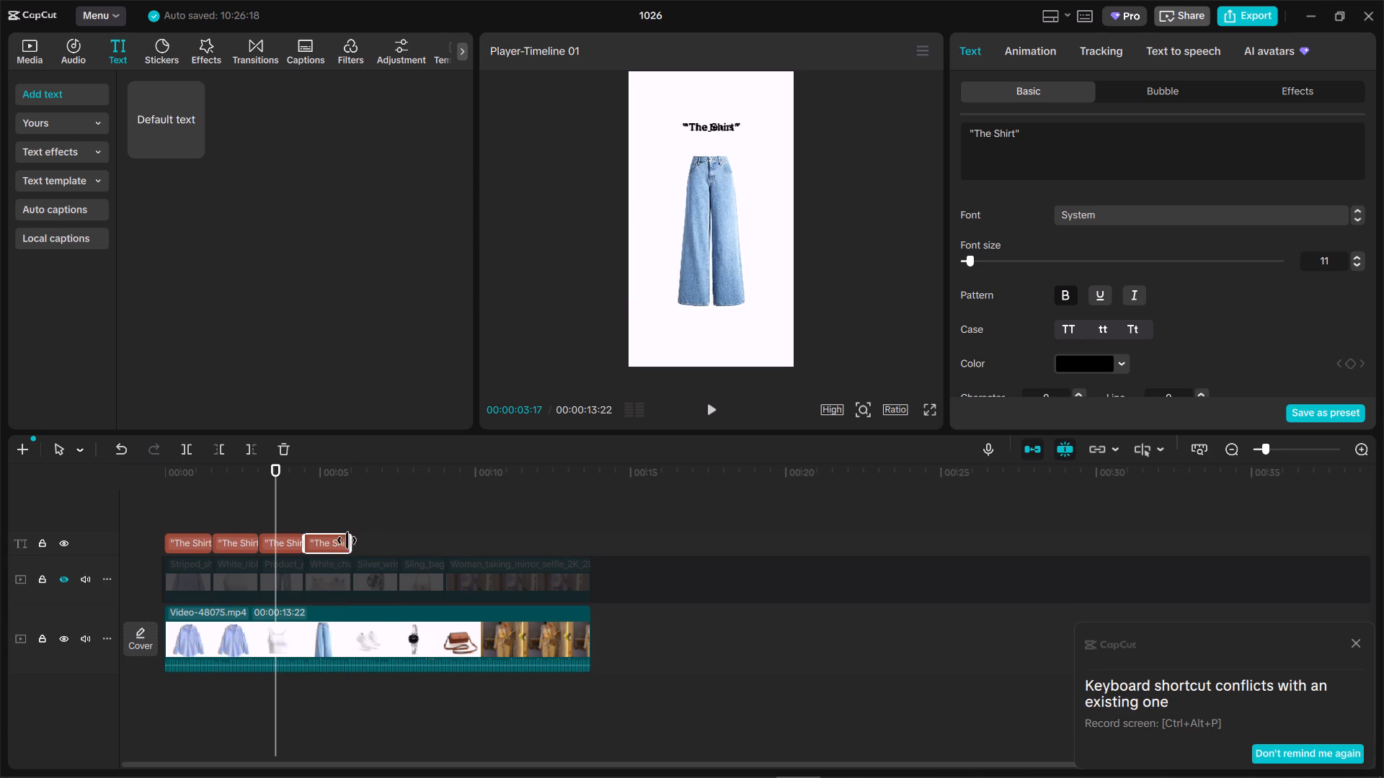
click(347, 540)
Copy the fourth "The Shirt" text clip and place a fifth one directly after it, over the fifth image clip.
click(329, 545)
key(ctrl+c)
key(ctrl+v)
drag(290, 542, 369, 567)
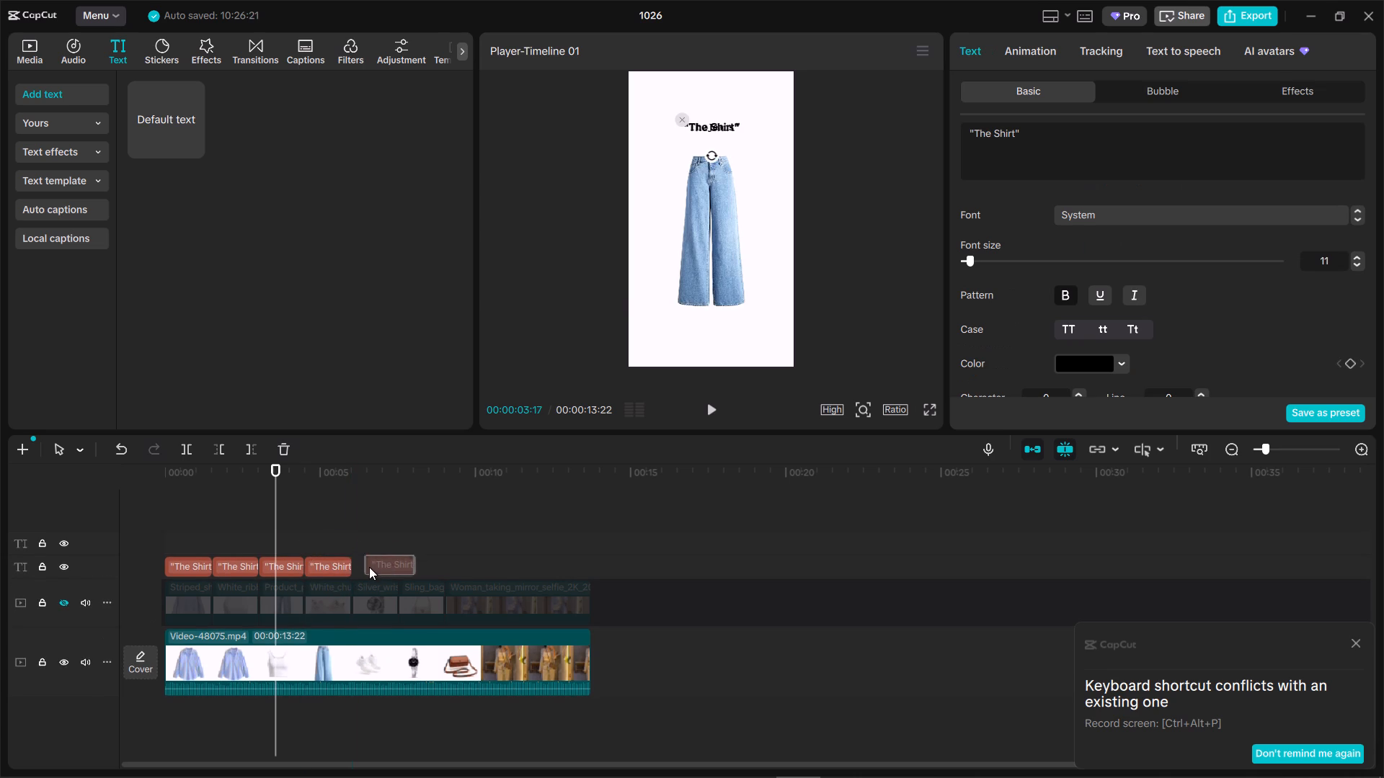
drag(369, 567, 368, 567)
click(401, 545)
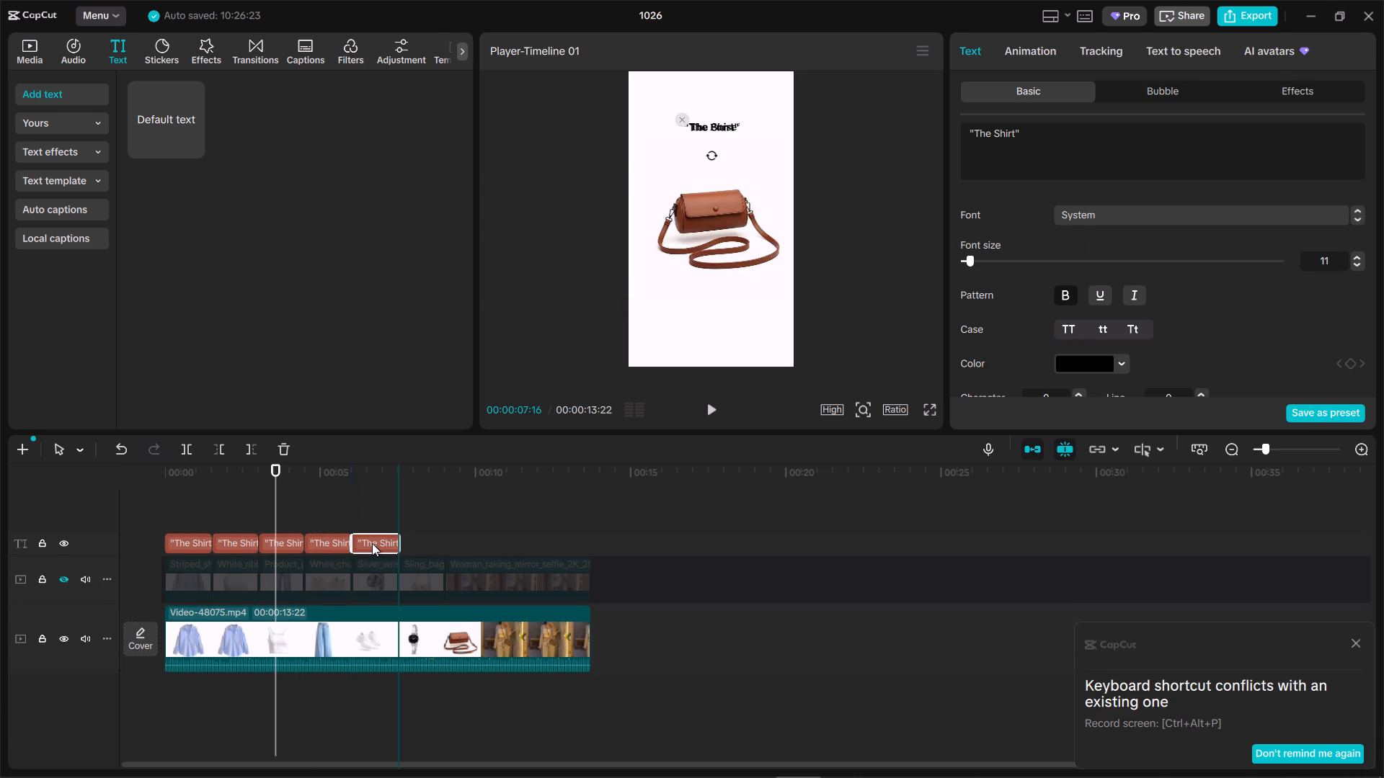
Copy the fifth "The Shirt" text clip and place a sixth one directly after it, over the sling bag clip.
key(ctrl+c)
key(ctrl+v)
drag(288, 540, 412, 565)
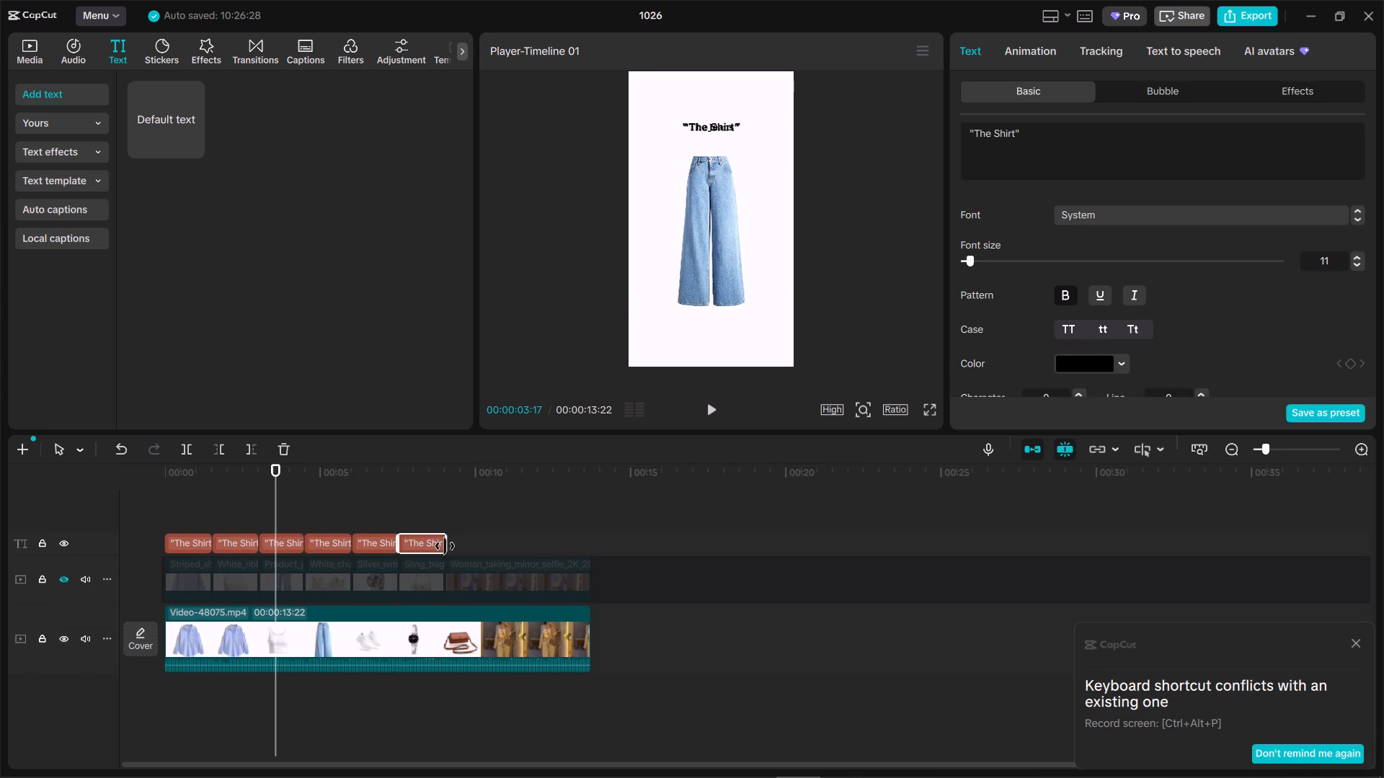
click(445, 546)
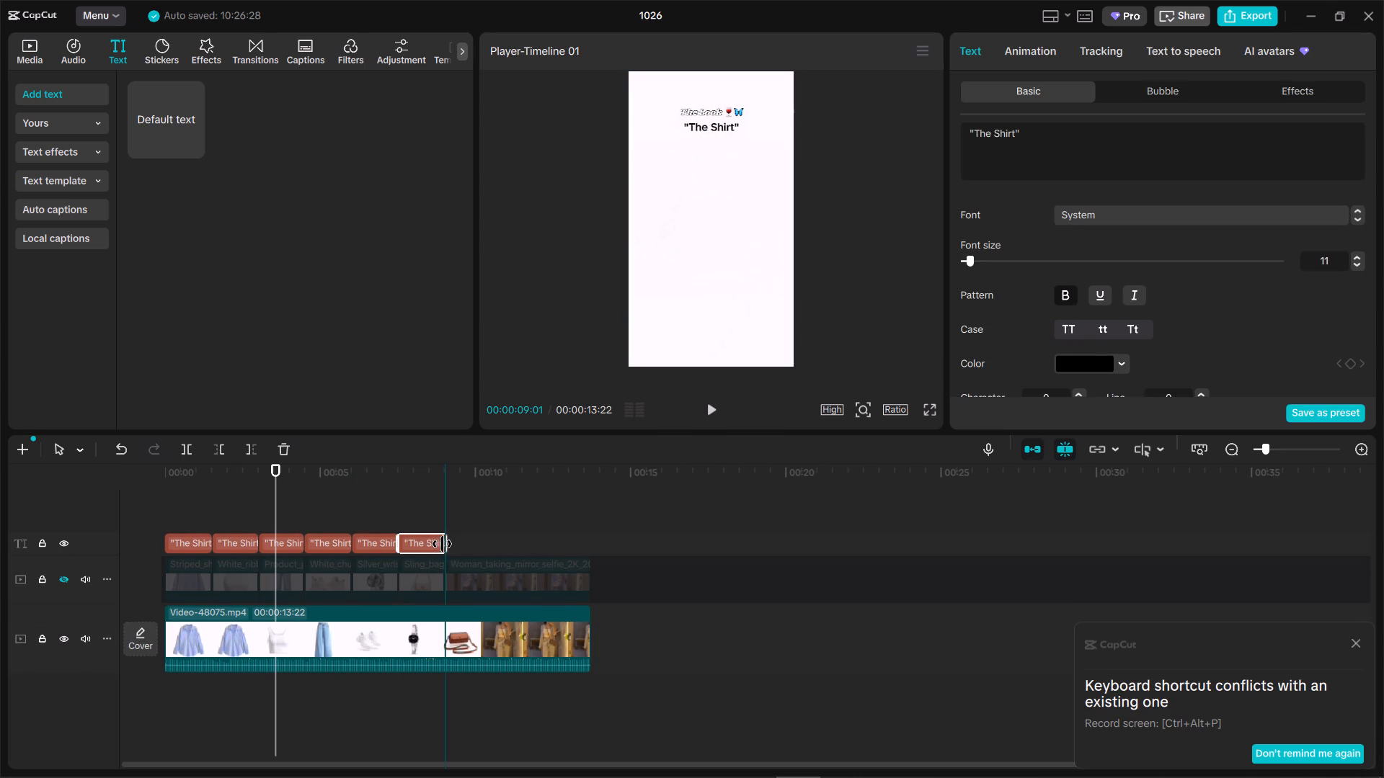
Copy the sixth "The Shirt" text clip, place a seventh directly after it, and extend its end to the video's end at 00:00:13:22.
click(418, 545)
key(ctrl+c)
key(ctrl+v)
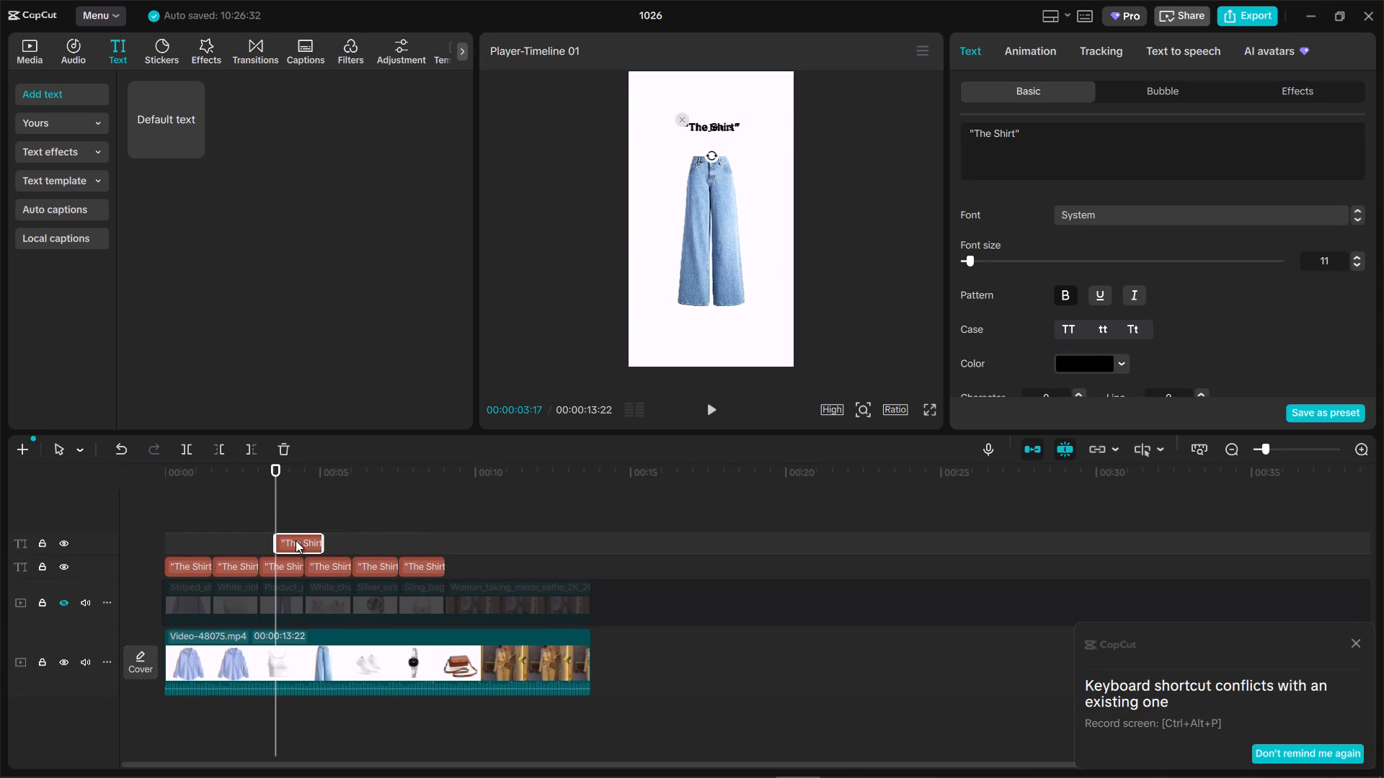
drag(295, 540, 466, 568)
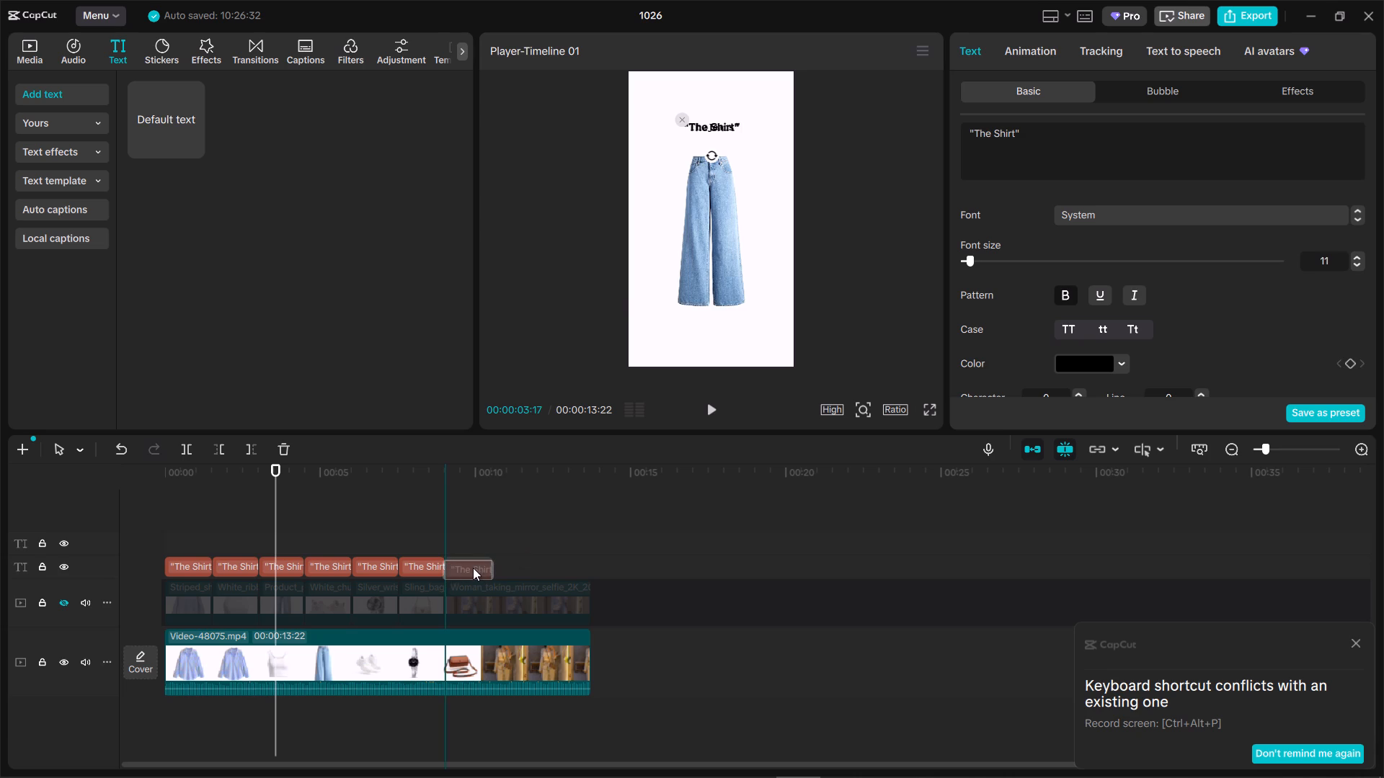
drag(488, 549, 588, 545)
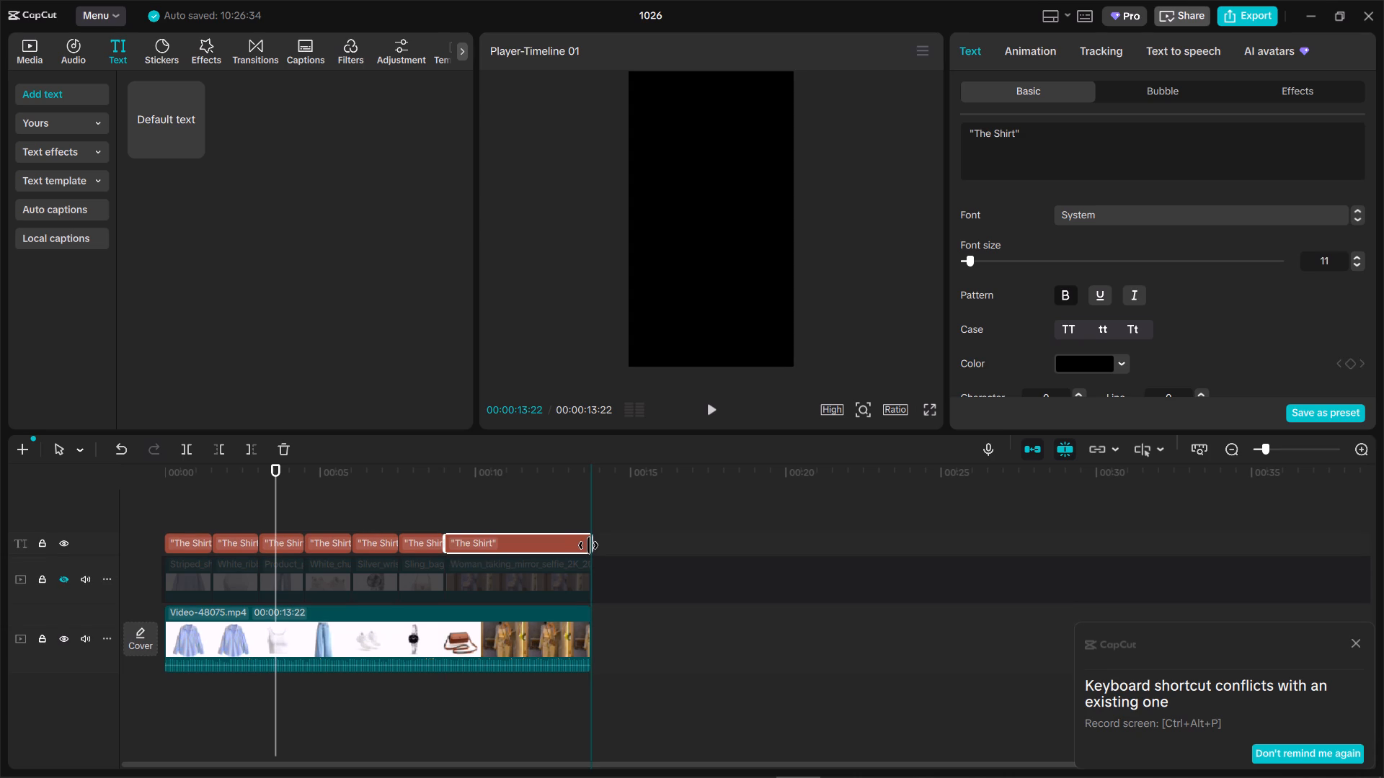
Review the title wording across the reference video with the text track temporarily hidden.
click(455, 498)
drag(450, 511, 105, 515)
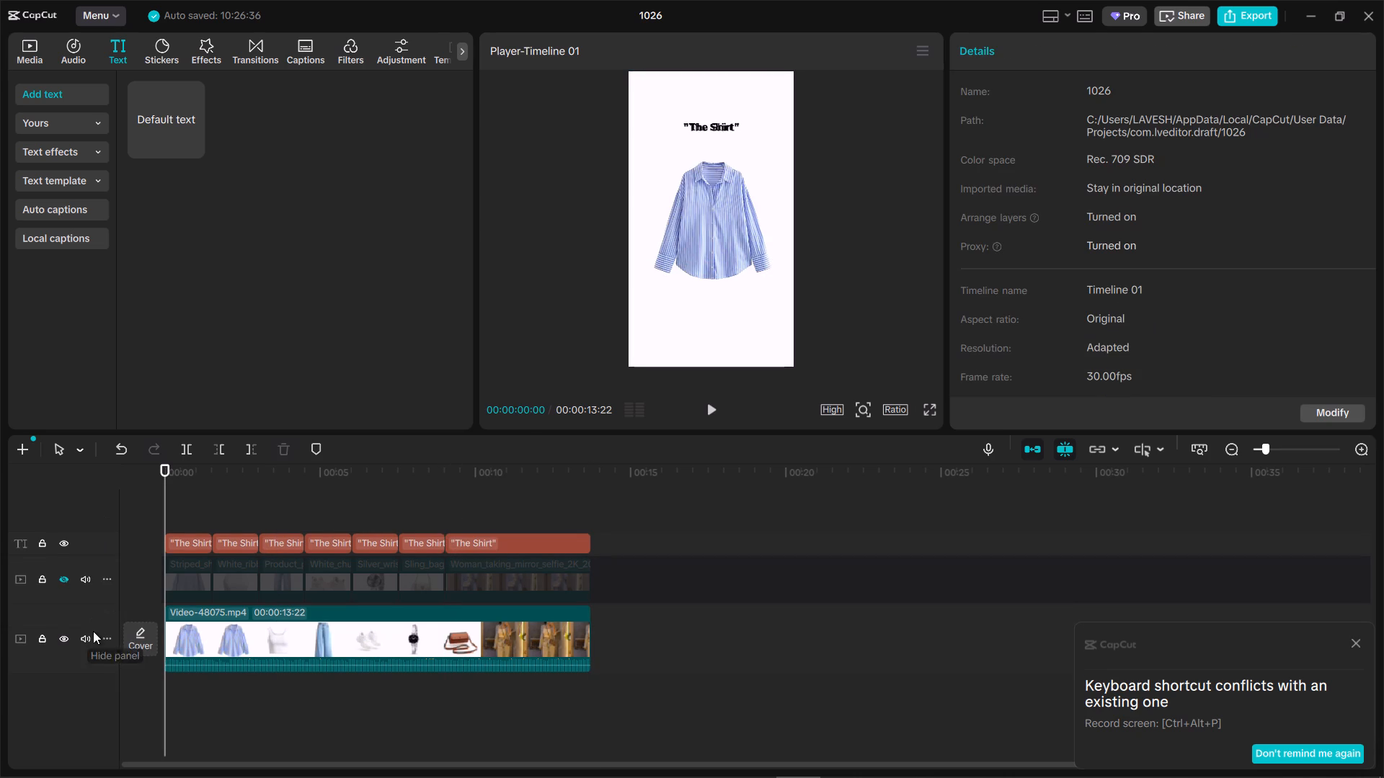
click(65, 543)
drag(167, 511, 249, 519)
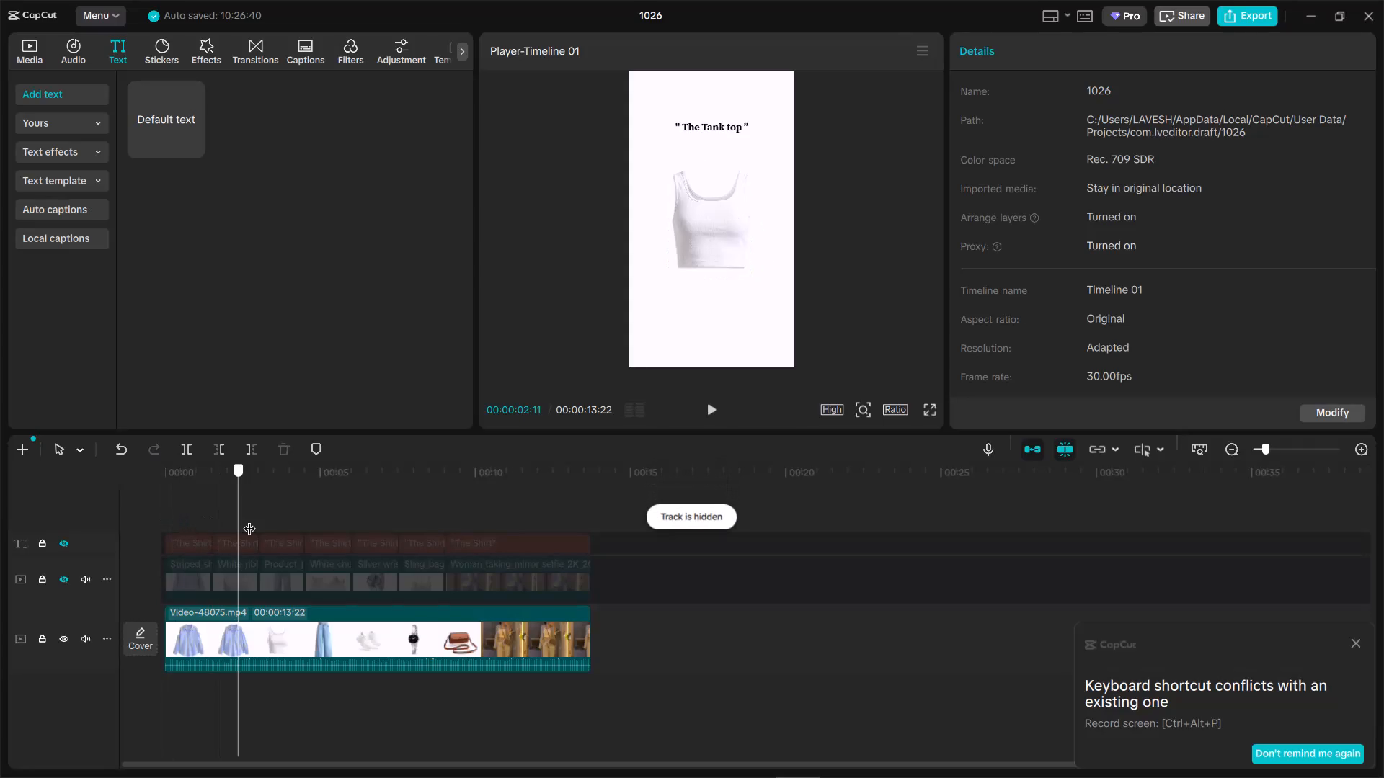
drag(249, 519, 441, 533)
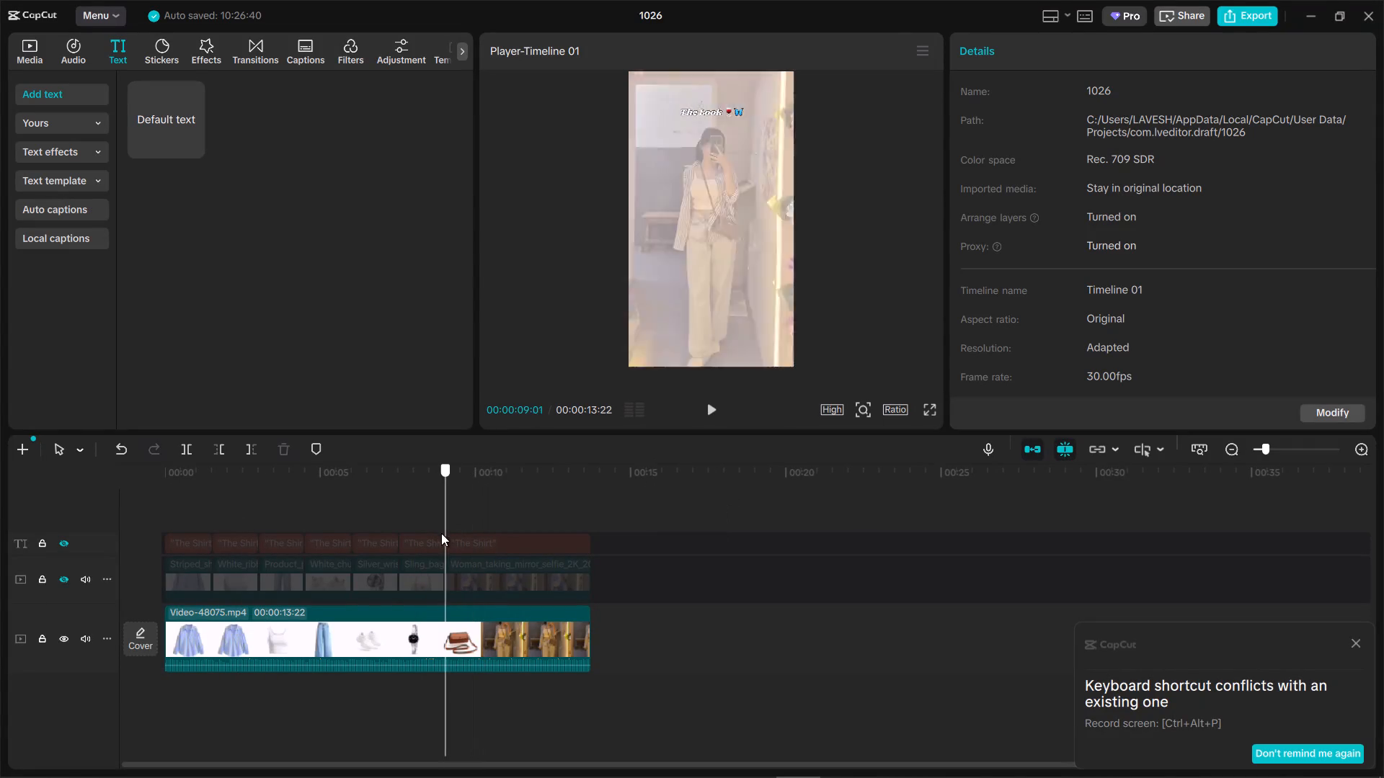
drag(441, 533, 206, 536)
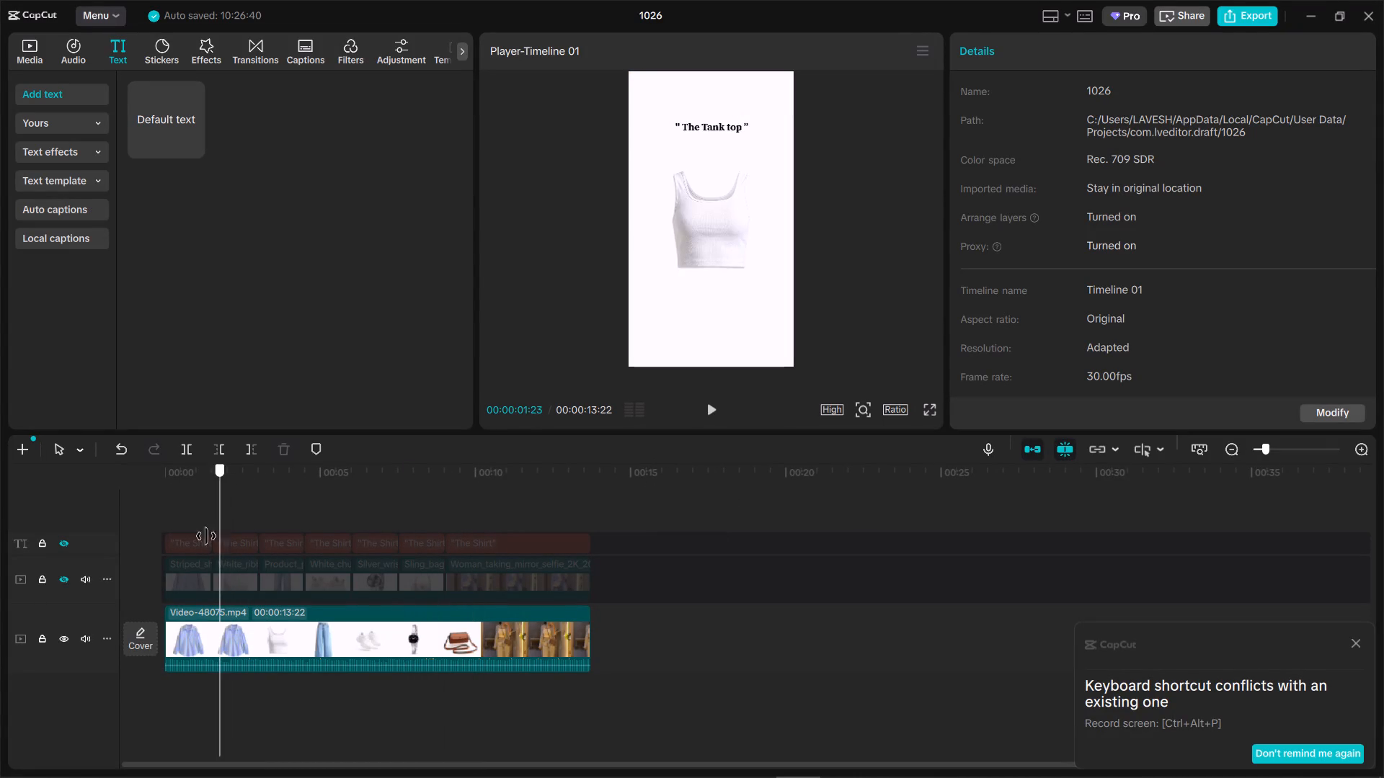
drag(206, 536, 191, 535)
click(68, 541)
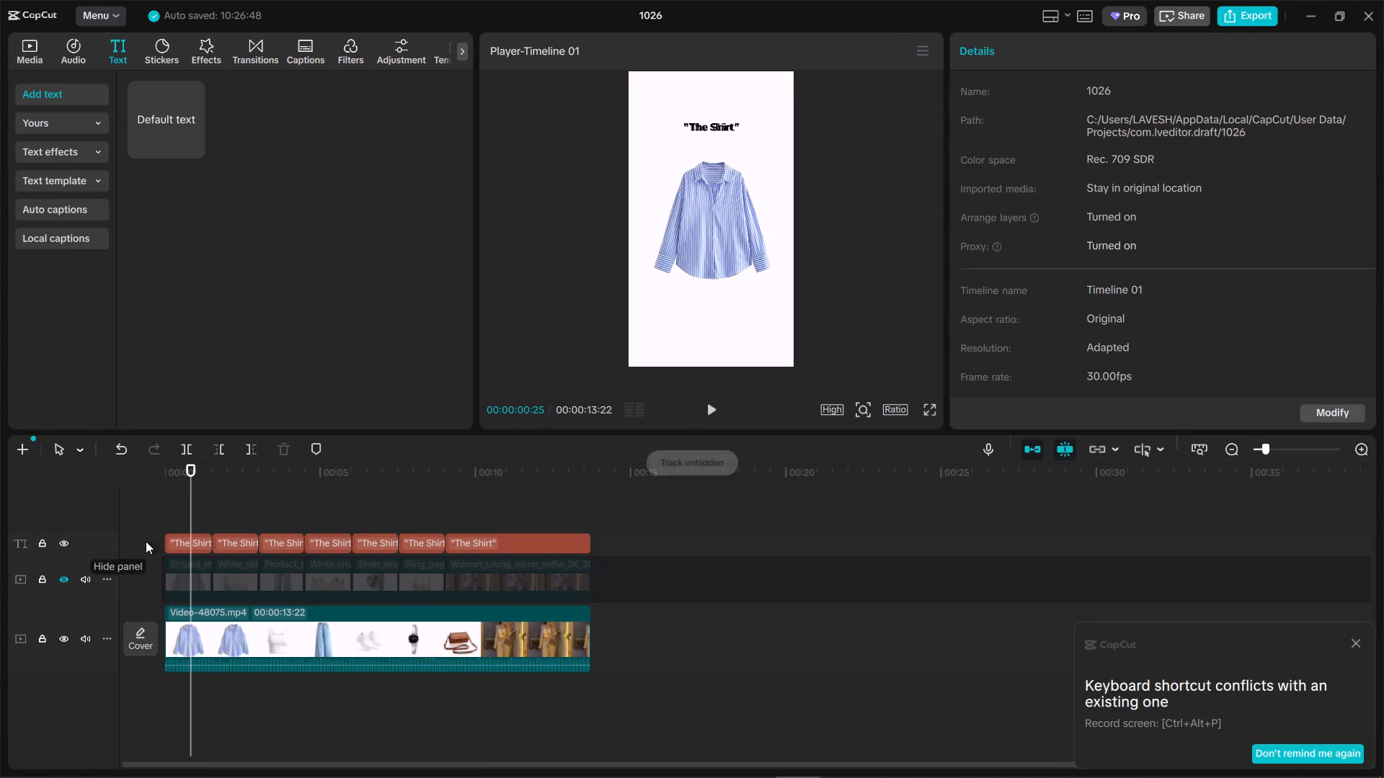
Change the second text clip's wording to "The Tank Top", keeping the quotation marks.
drag(189, 509, 229, 515)
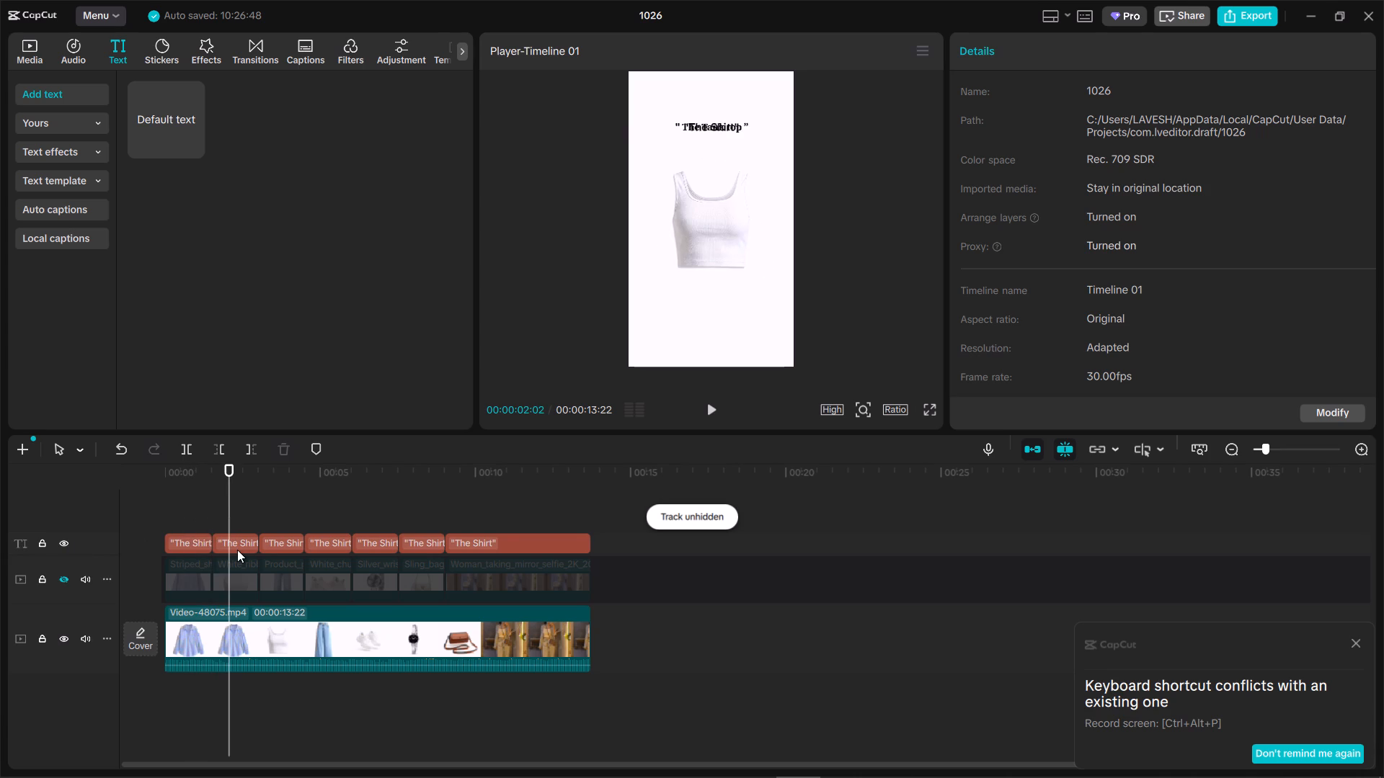
click(237, 550)
click(1031, 137)
click(1014, 135)
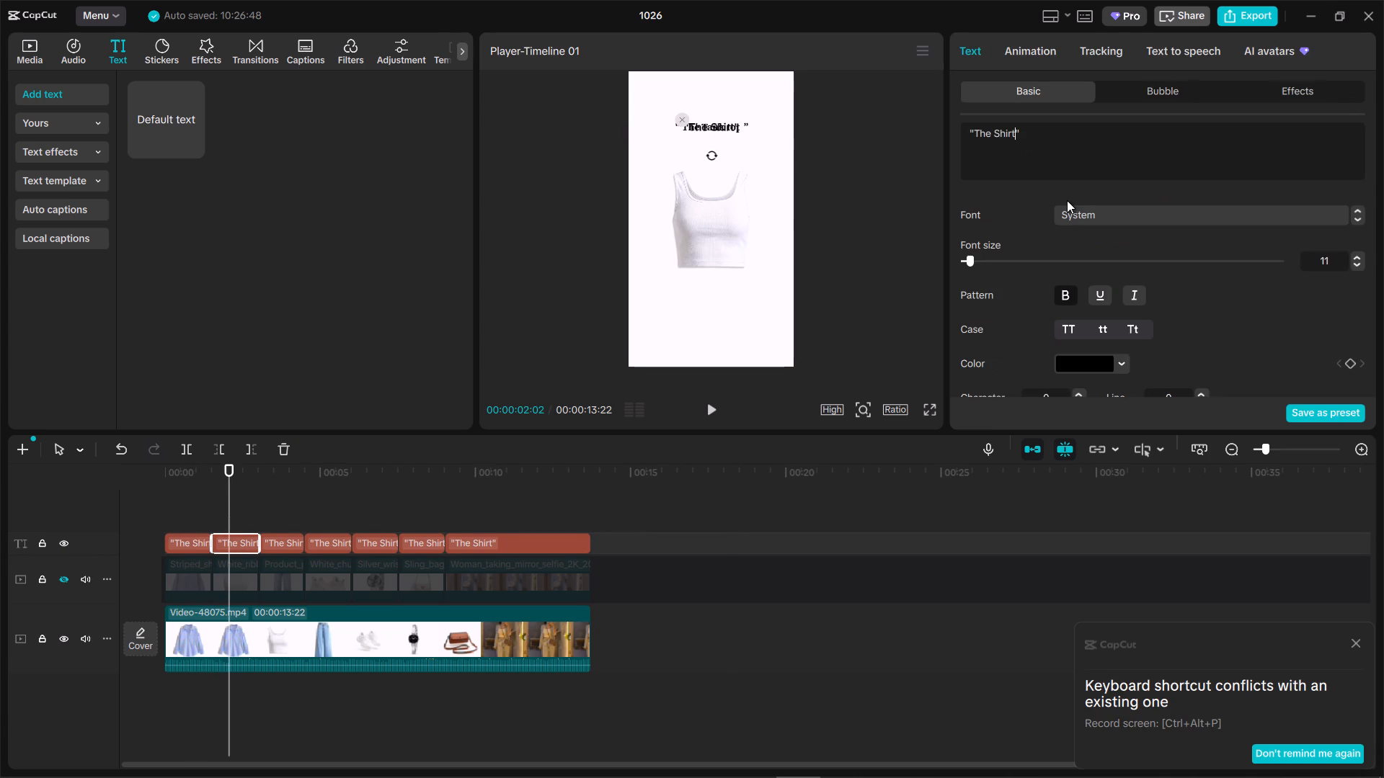
key(ctrl+BackSpace)
key(shift+t)
key(a)
key(ctrl+BackSpace)
key(ctrl+BackSpace)
key(BackSpace)
key(BackSpace)
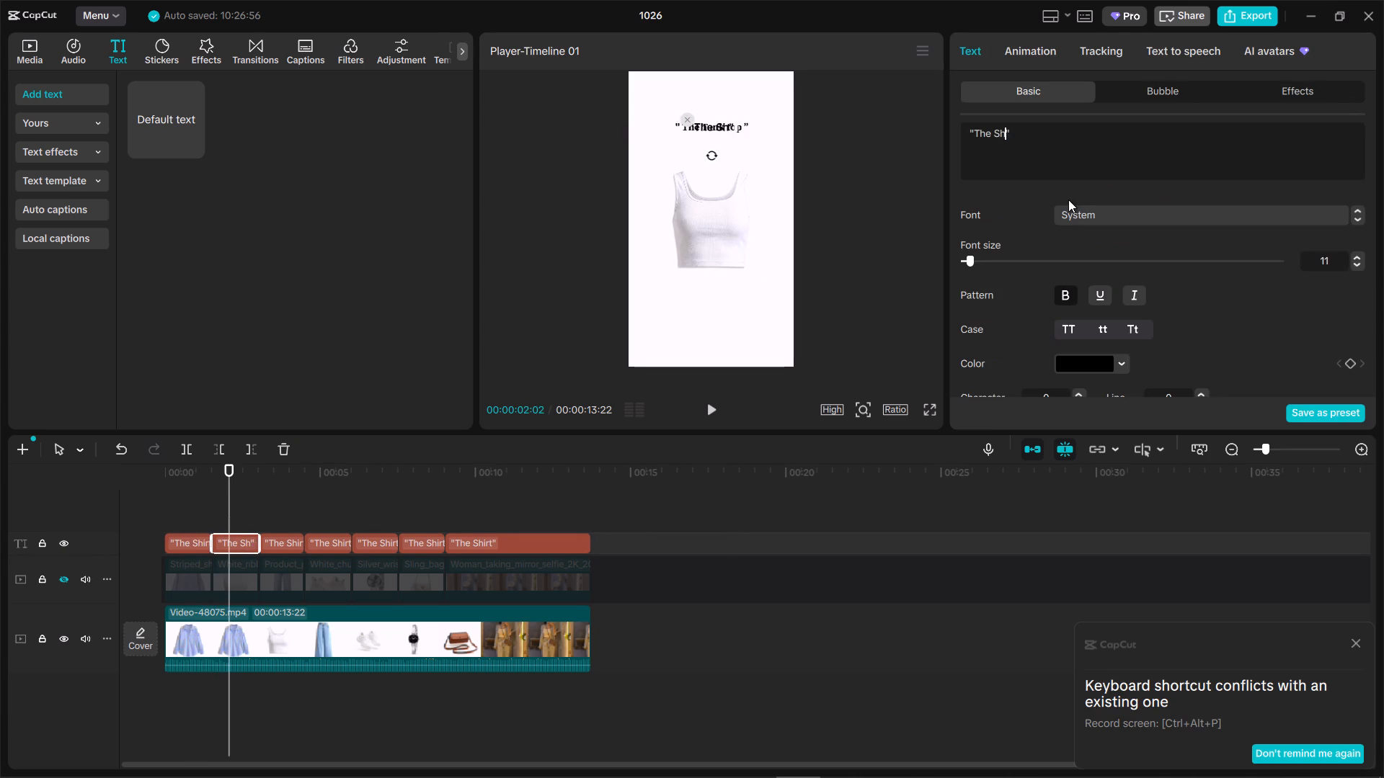
key(BackSpace)
key(BackSpace)
key(shift+t)
text(ank Top)
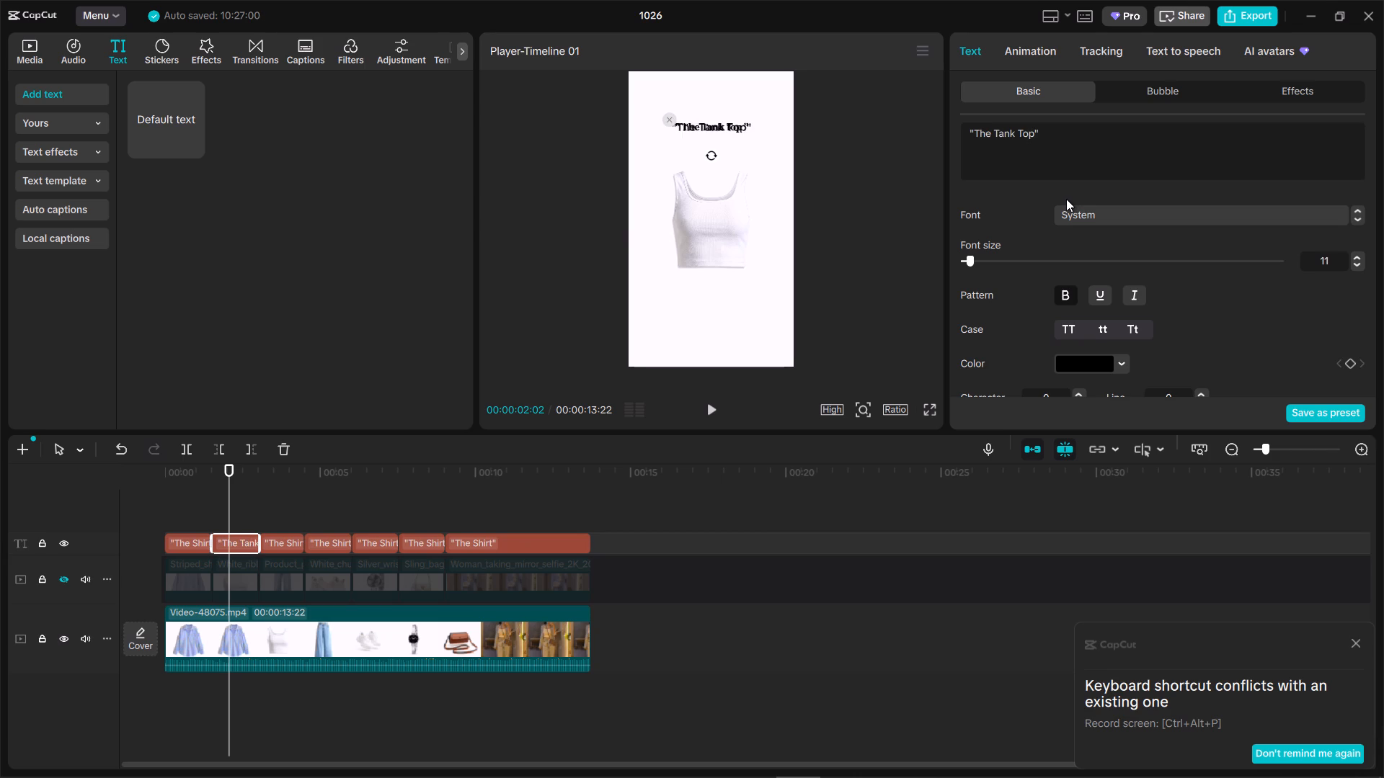
Change the third text clip's wording to "The Jeans", keeping the quotation marks.
click(285, 540)
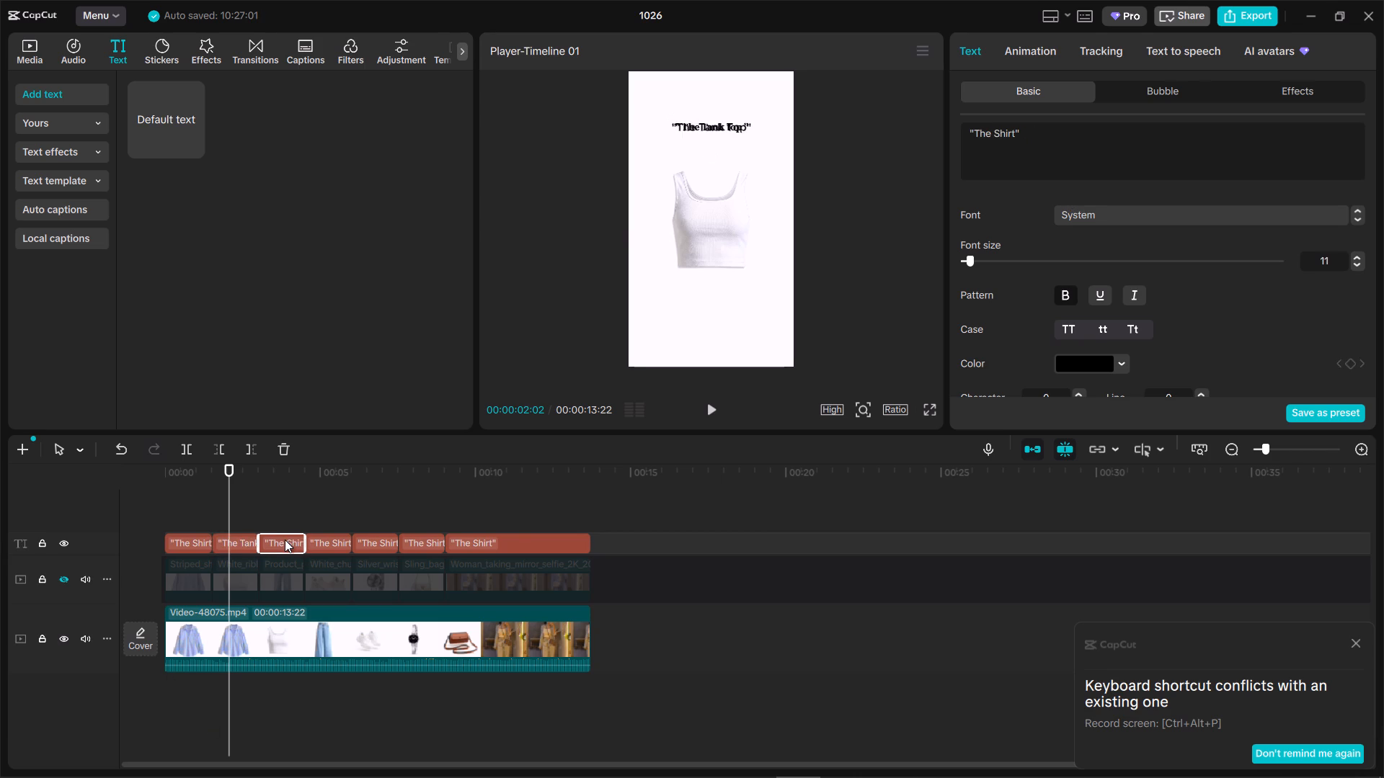
click(1013, 133)
key(BackSpace)
key(BackSpace)
key(BackSpace)
key(BackSpace)
key(BackSpace)
text(Jeans)
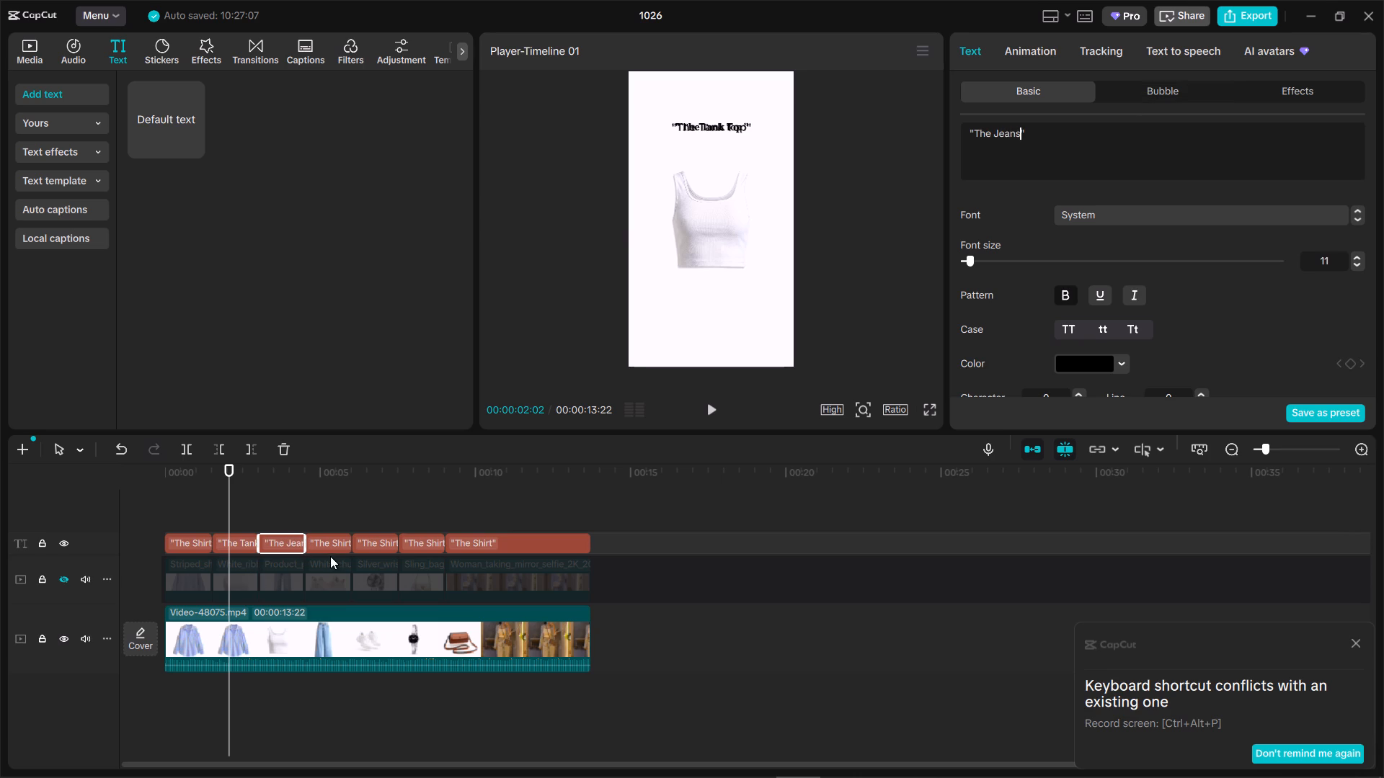
Change the fourth text clip's wording to "The Shoes", keeping the quotation marks.
click(327, 551)
click(1014, 133)
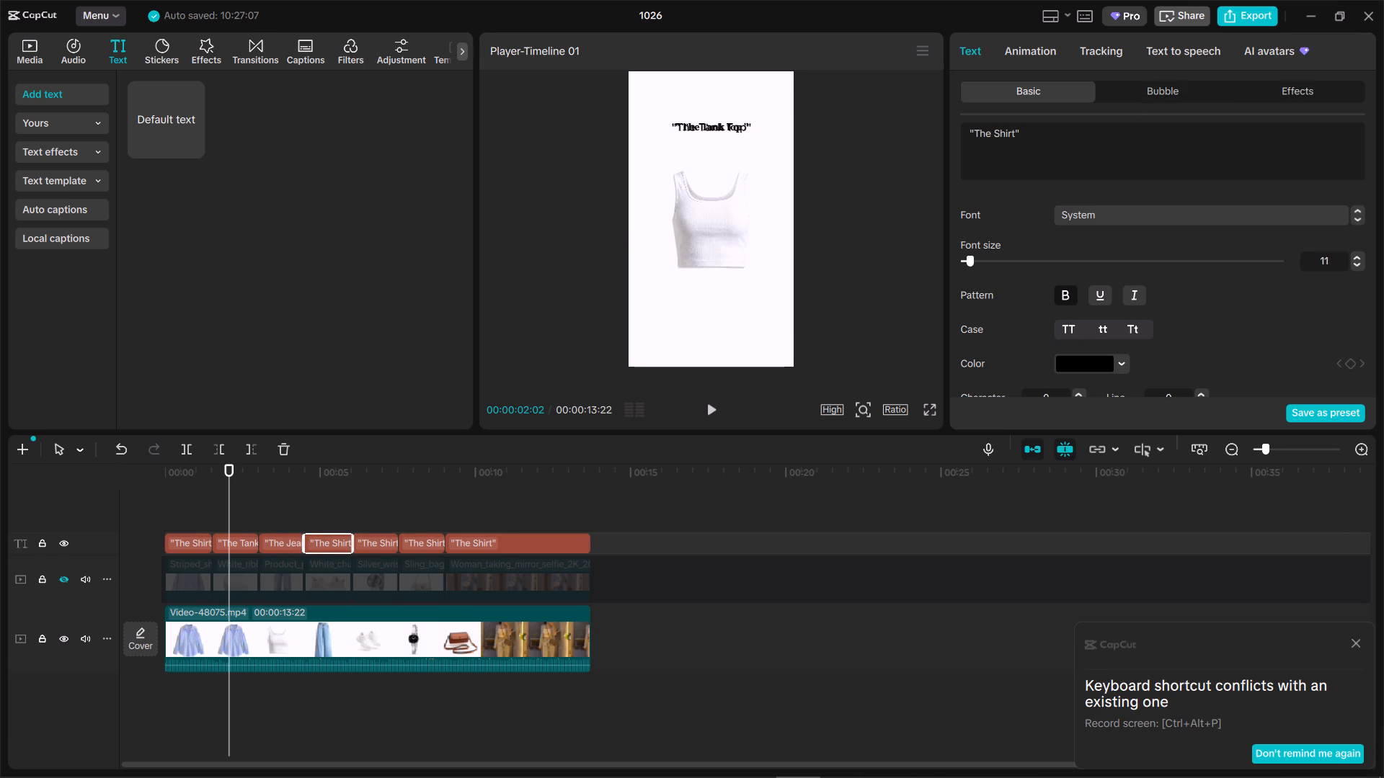
key(BackSpace)
key(BackSpace)
key(BackSpace)
text(oes)
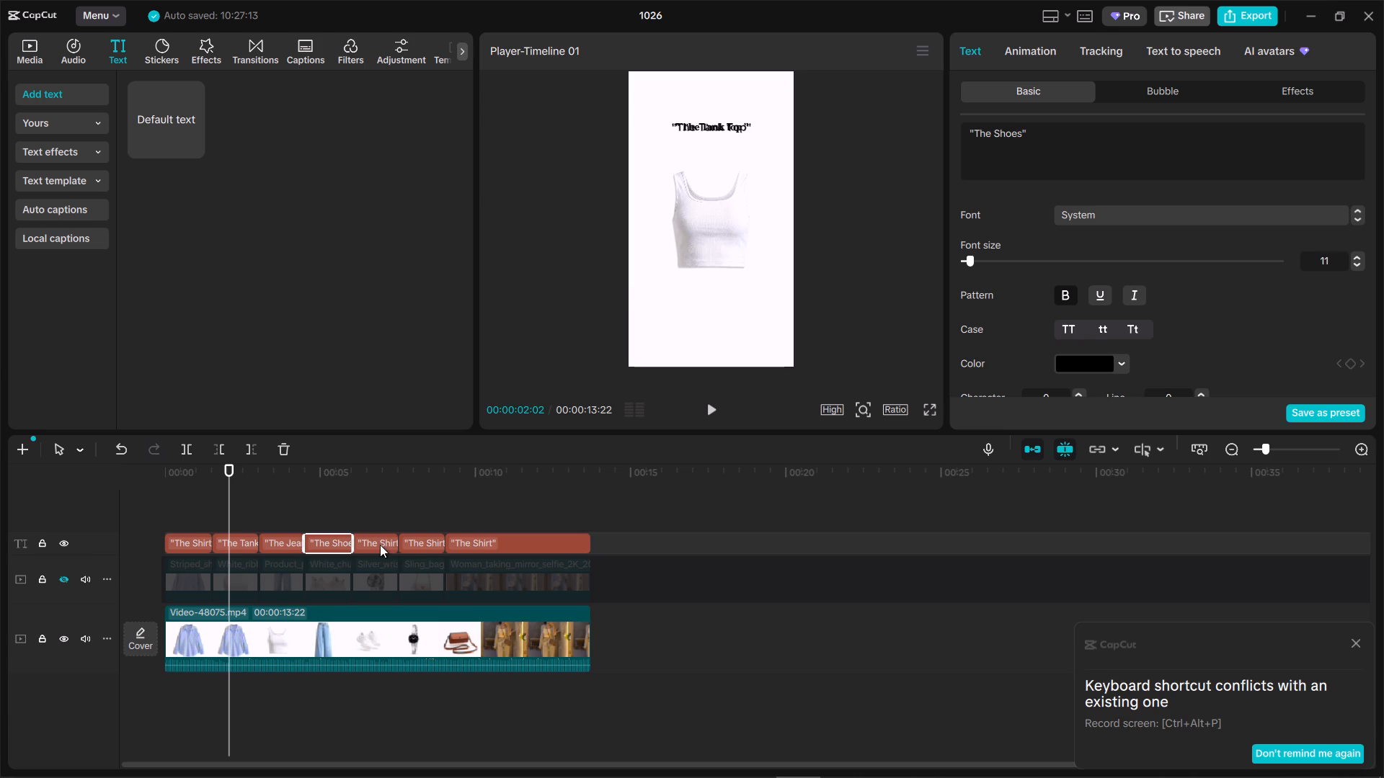
Change the fifth text clip's wording to "The Watch", keeping the quotation marks.
click(380, 545)
click(1016, 130)
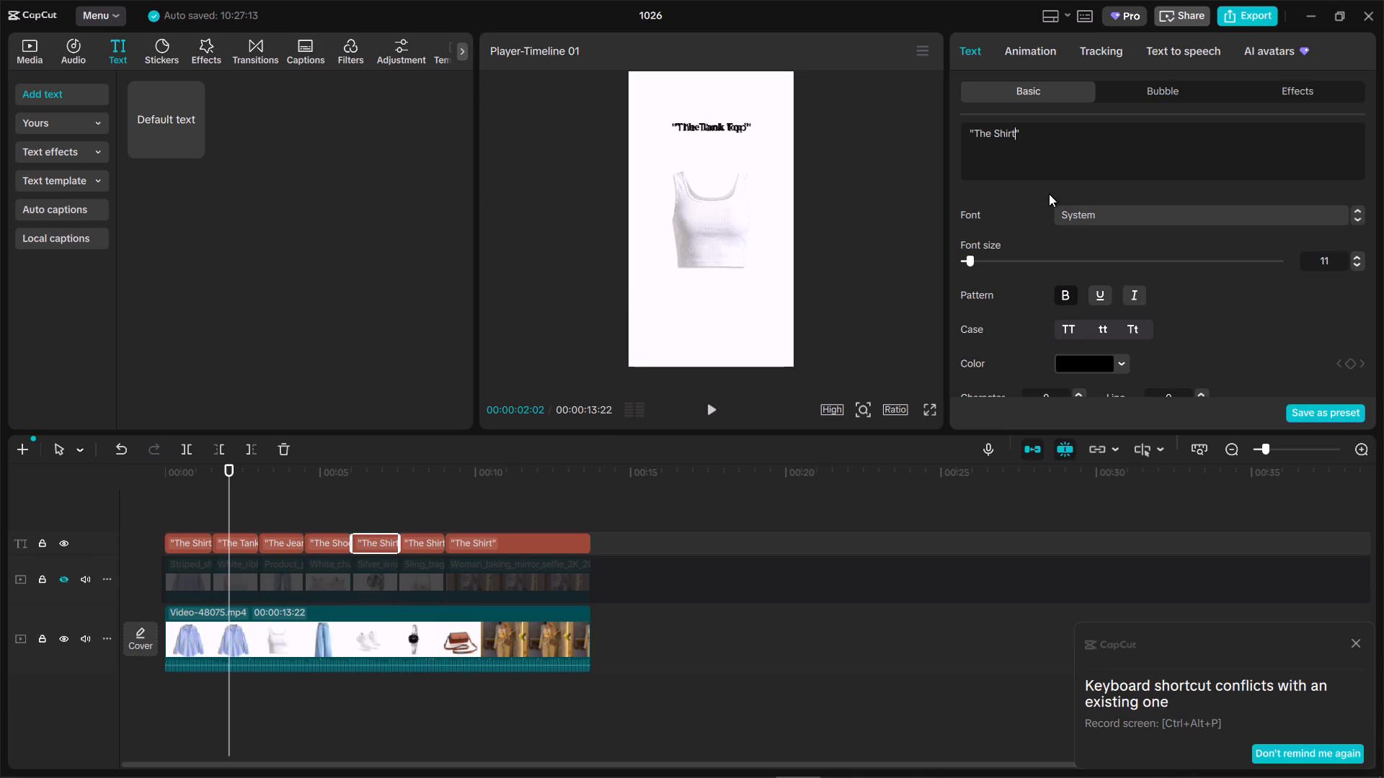
key(BackSpace)
key(BackSpace)
key(BackSpace)
key(BackSpace)
key(BackSpace)
text(Watch)
Check the reference title for the bag and change the sixth text clip's wording to "The Purse", keeping the quotation marks.
click(424, 540)
click(440, 521)
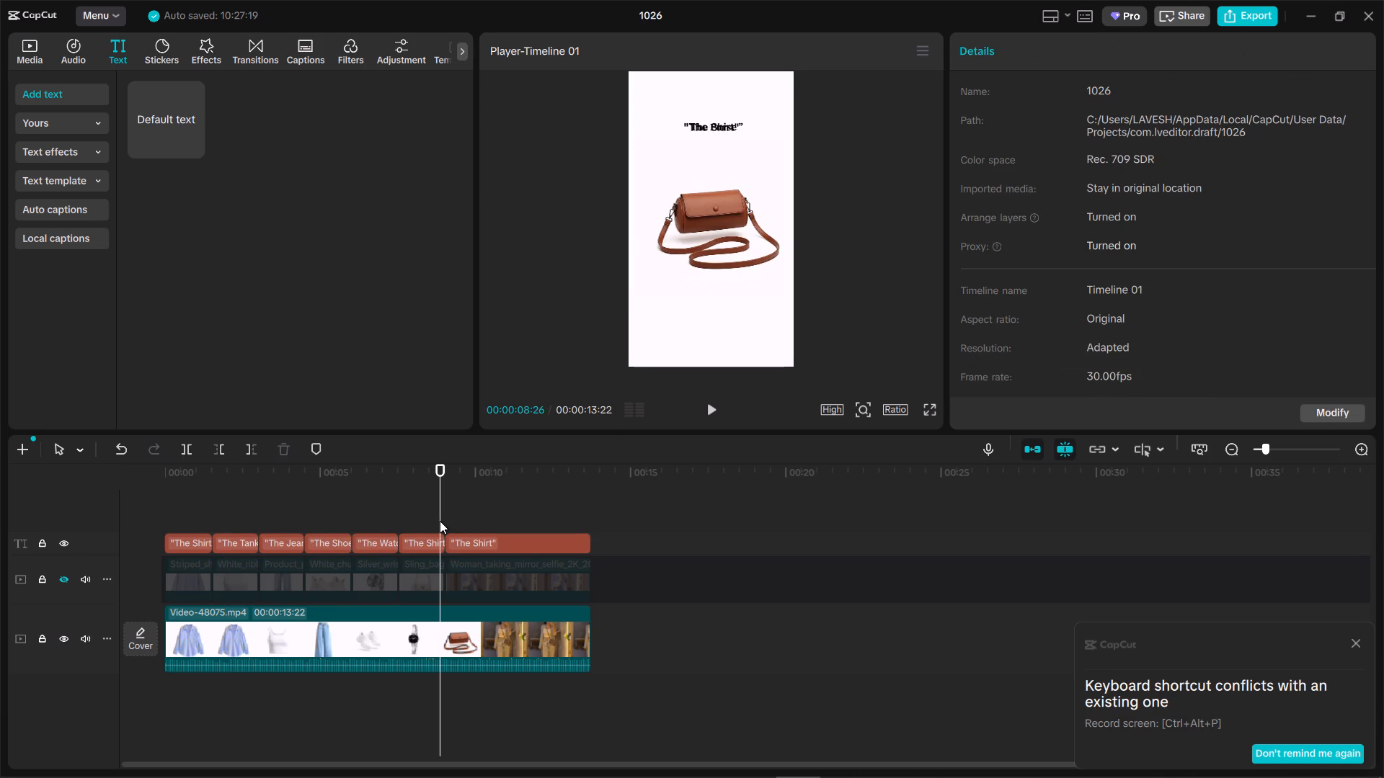
click(59, 548)
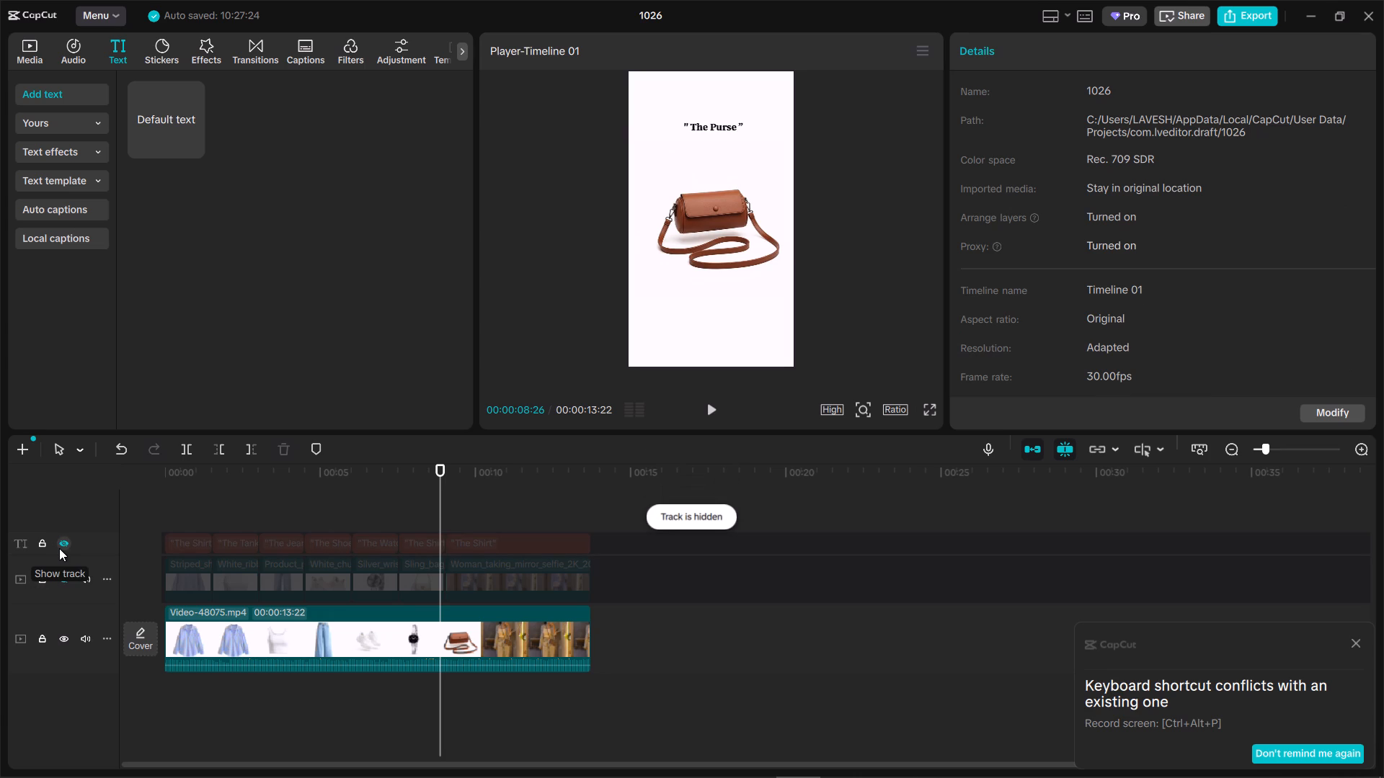
click(59, 548)
click(418, 539)
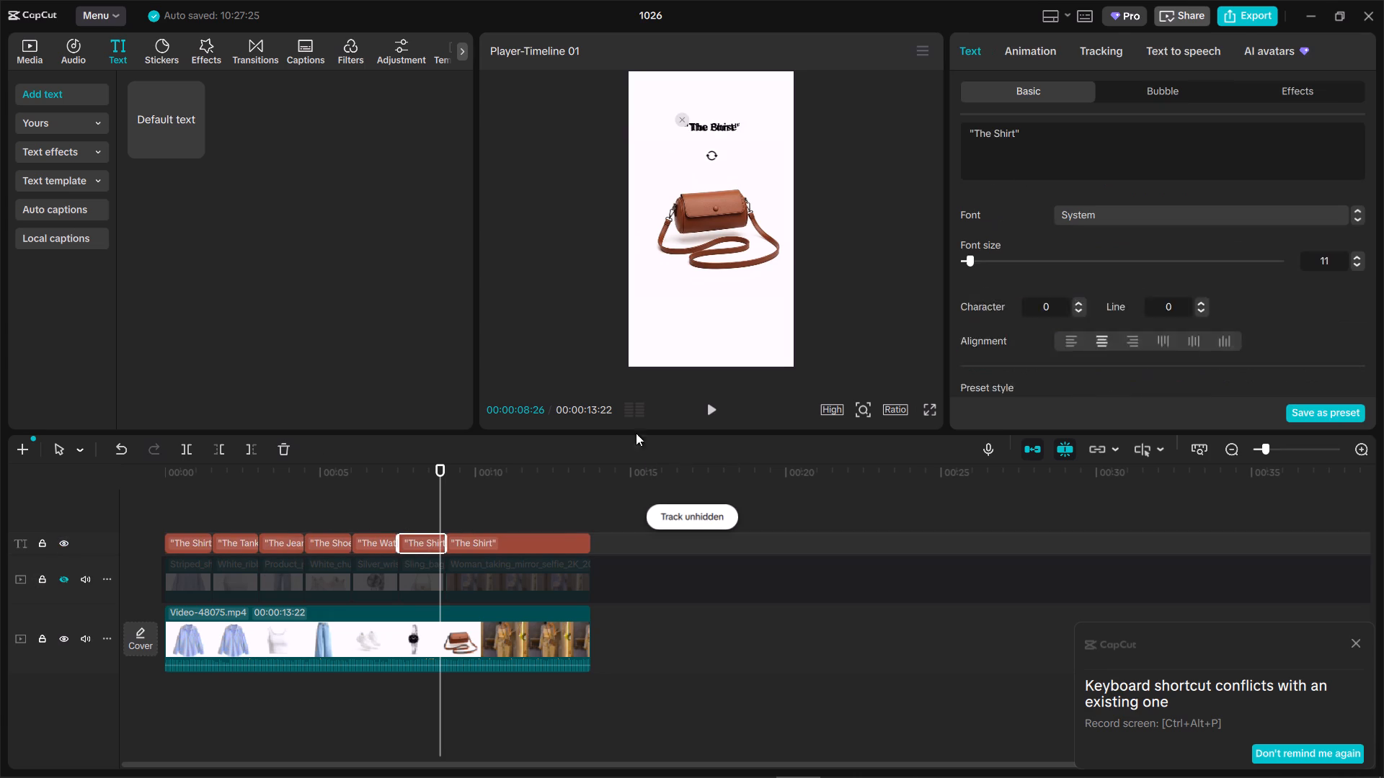
click(1014, 133)
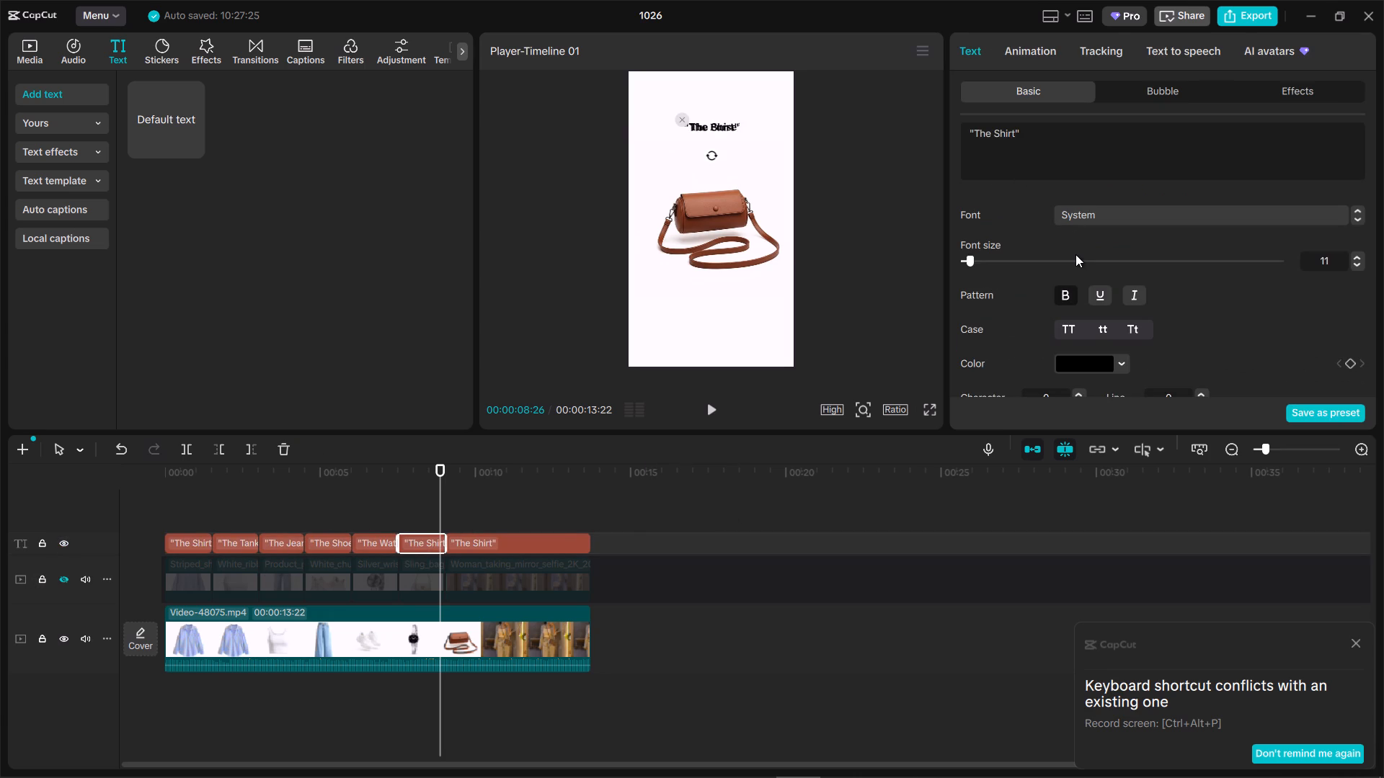
key(BackSpace)
key(BackSpace)
key(BackSpace)
key(BackSpace)
key(BackSpace)
text(Purse)
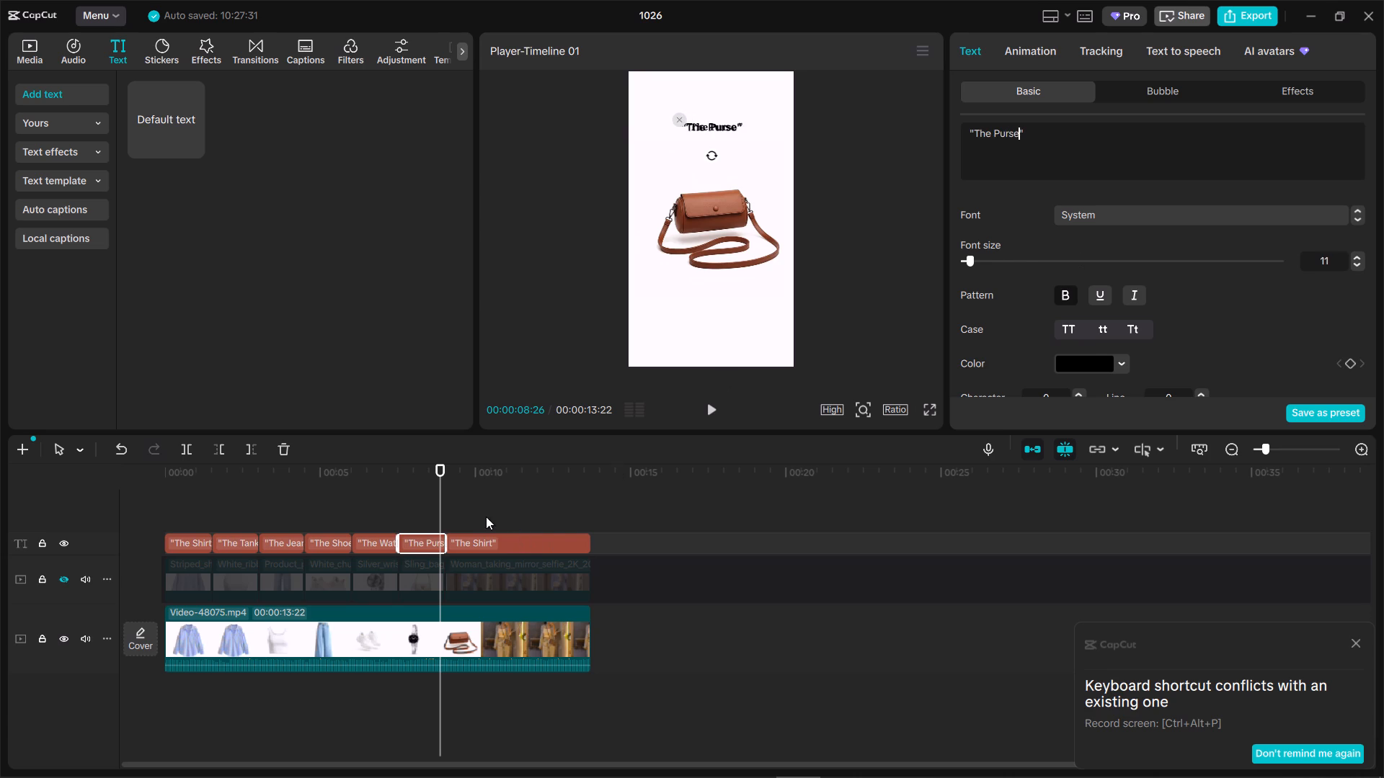
Move the last "The Shirt" title up in the frame onto the reference's "The Look" title and compare their alignment.
click(486, 517)
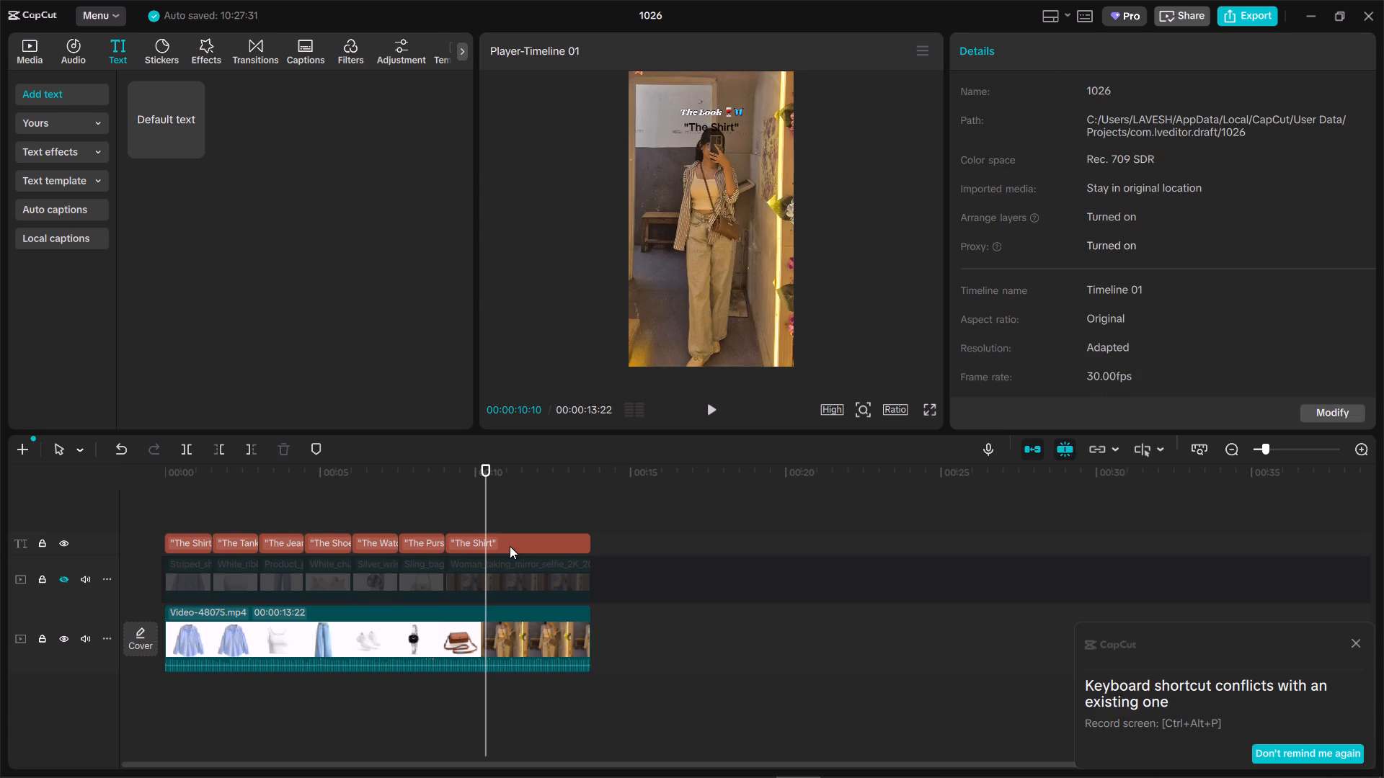
click(510, 546)
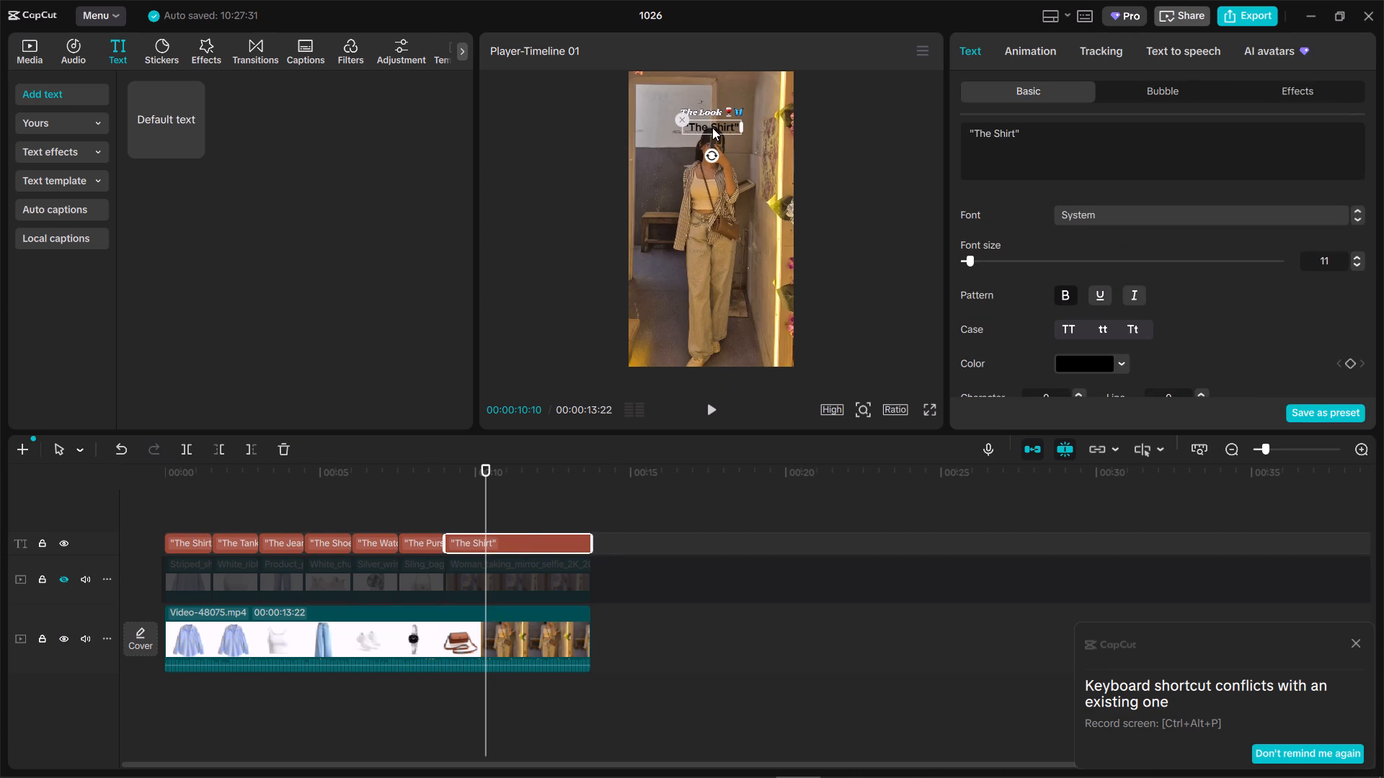
drag(710, 125, 707, 114)
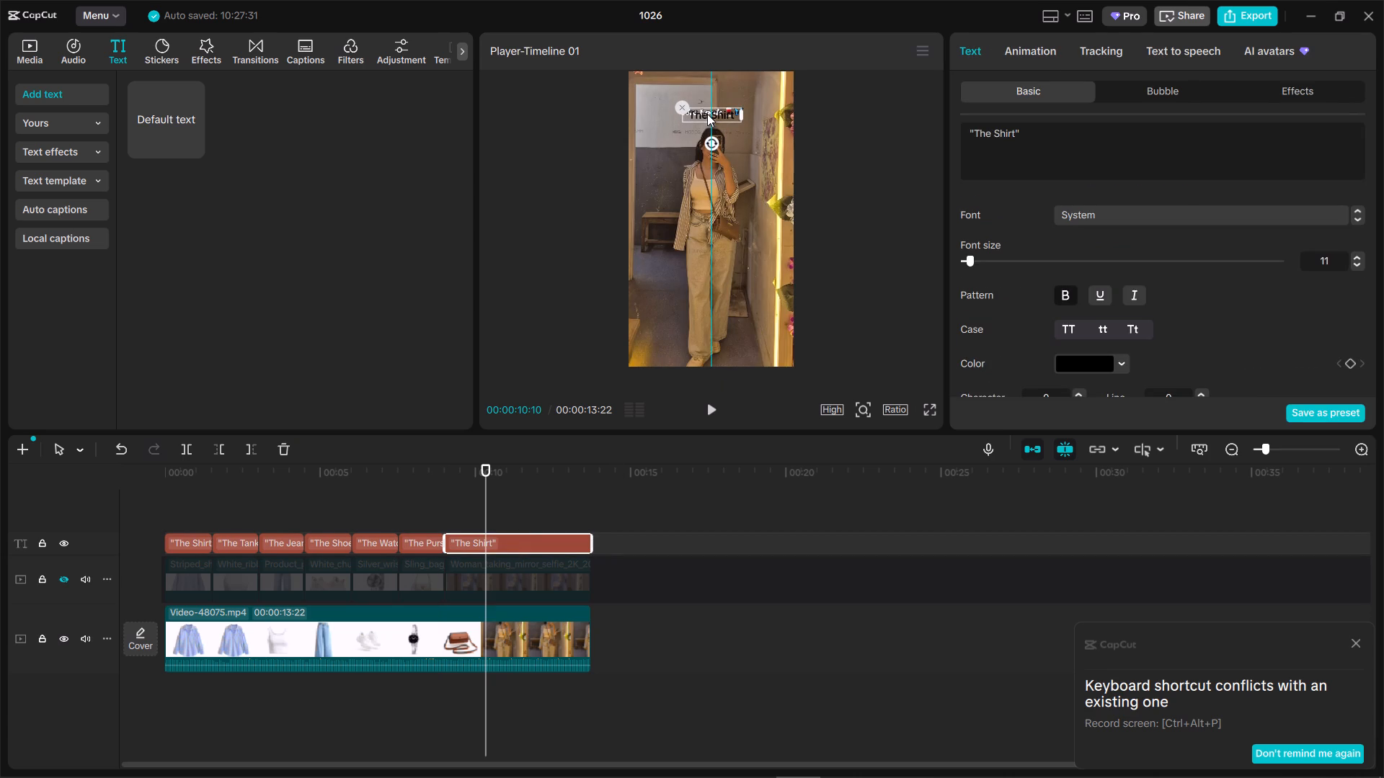
drag(707, 114, 706, 111)
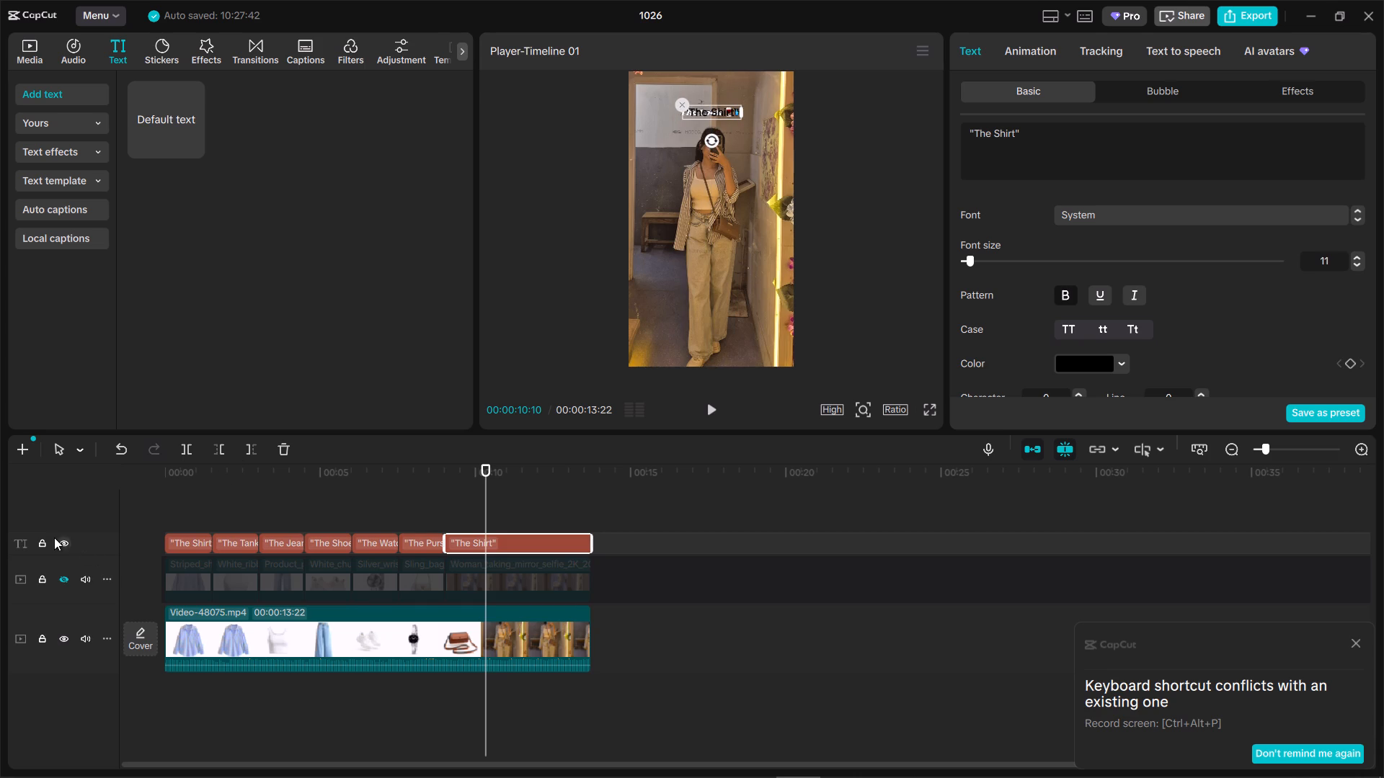
click(62, 538)
click(62, 538)
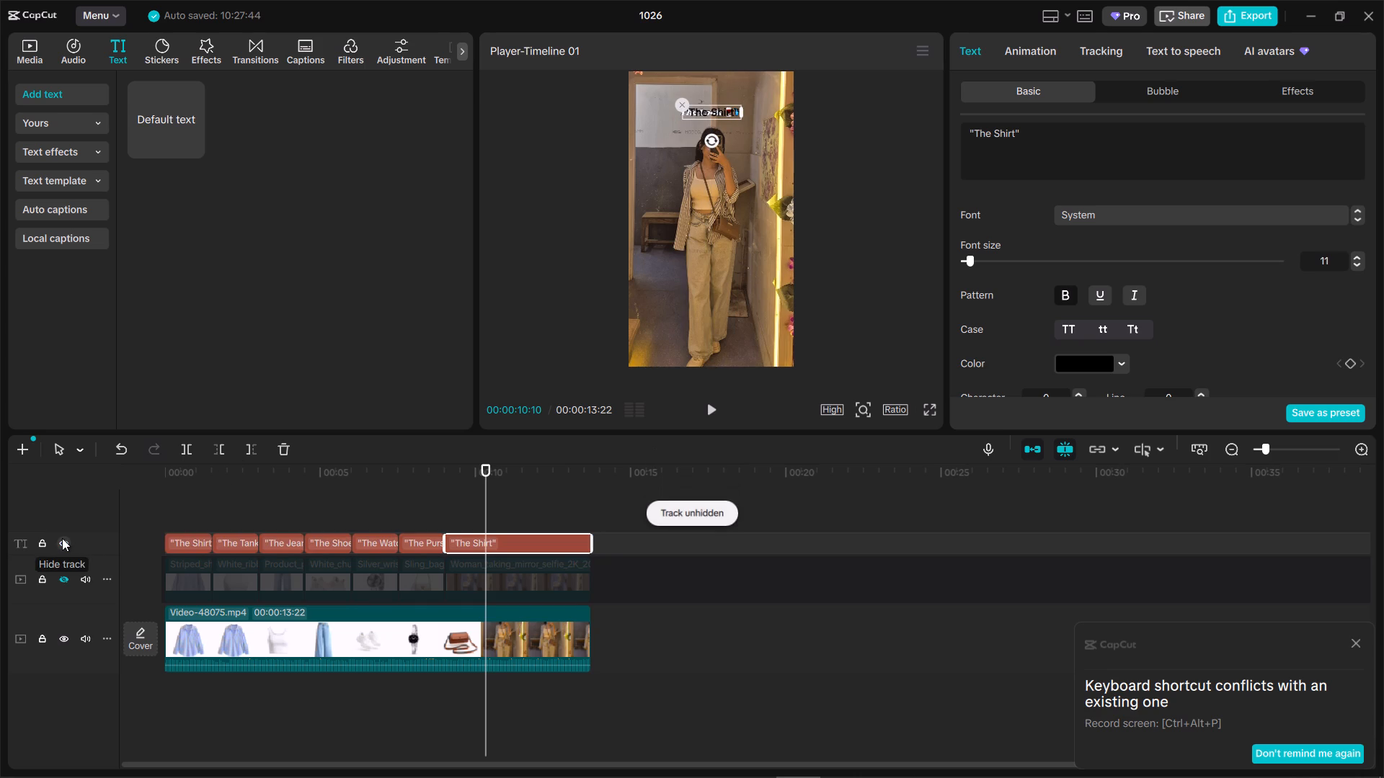
click(64, 577)
click(64, 577)
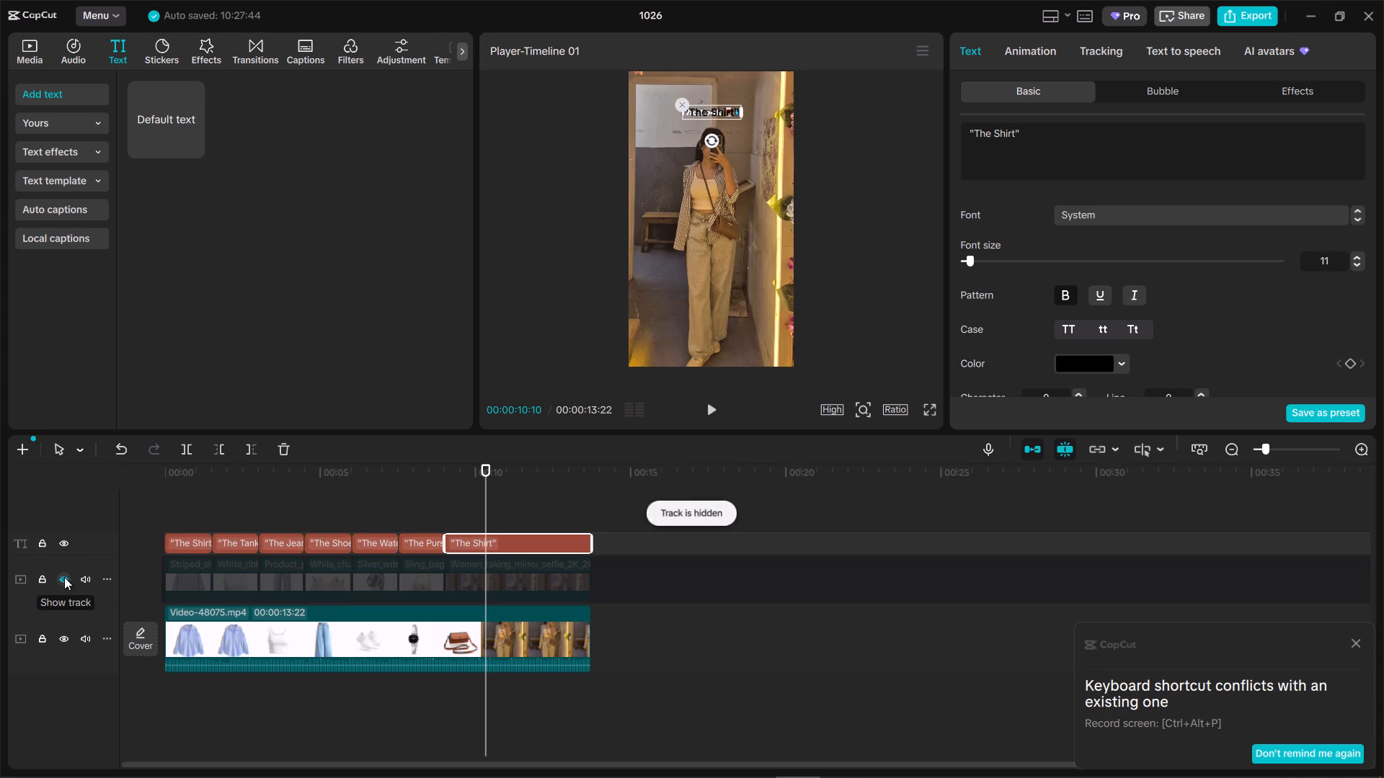
Unhide the image track and compare preset styles on the last title, ending with white text with a black outline.
scroll(1074, 327, down, 3)
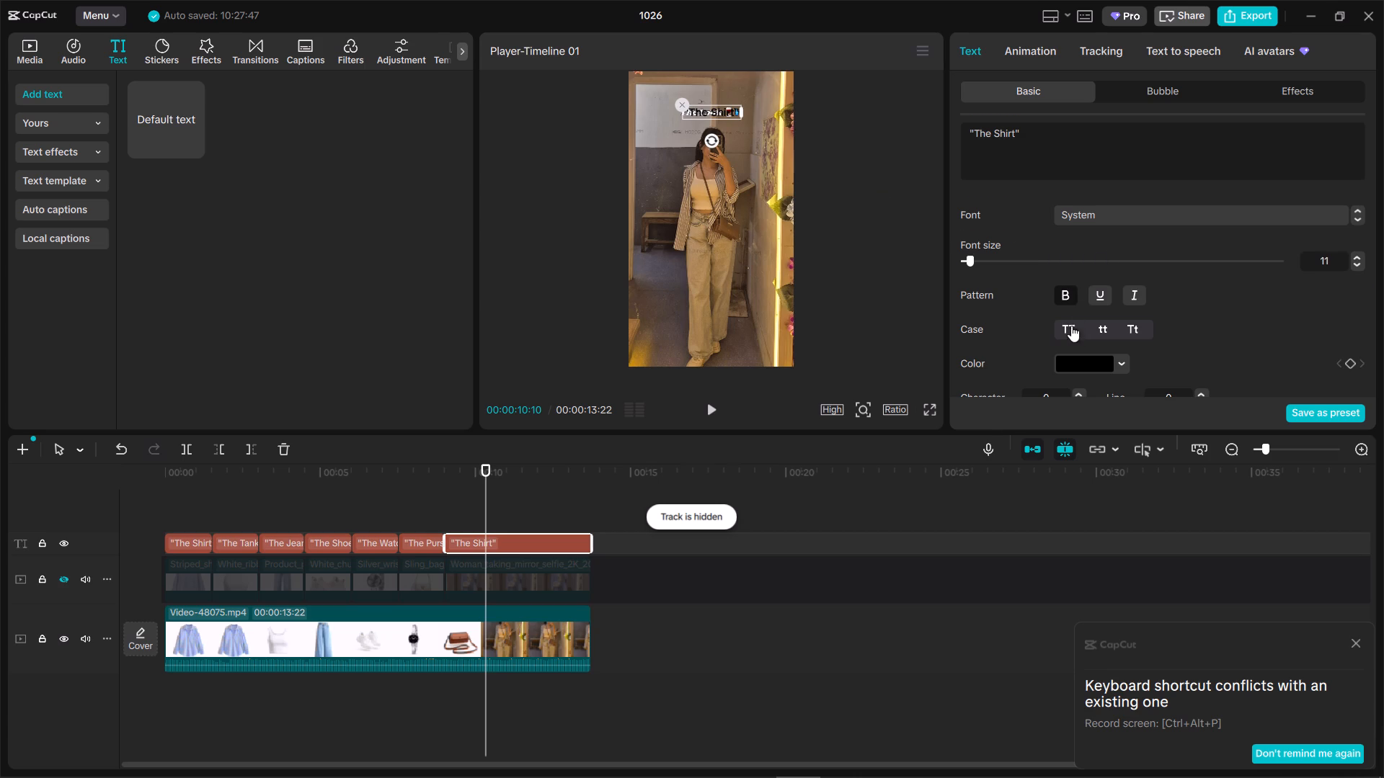
click(1018, 277)
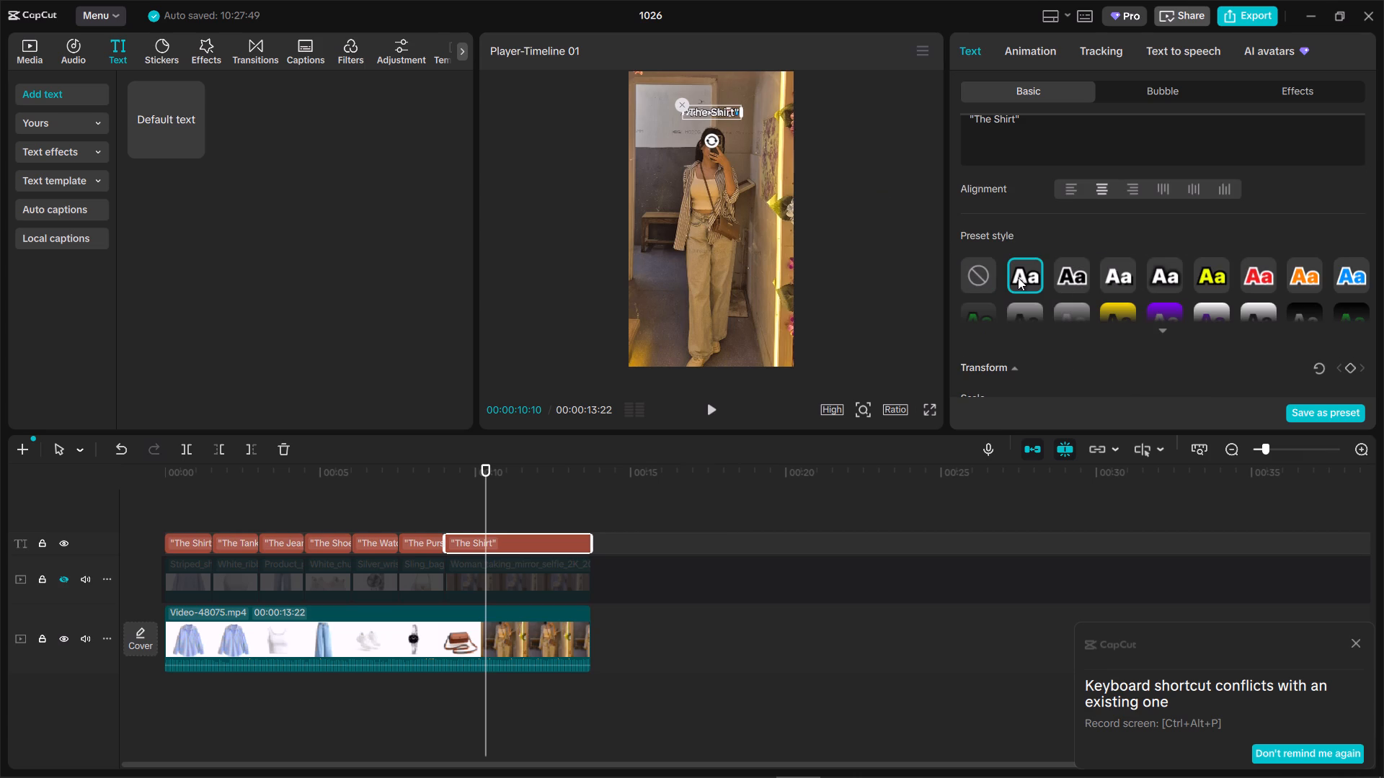
click(1119, 280)
click(1147, 278)
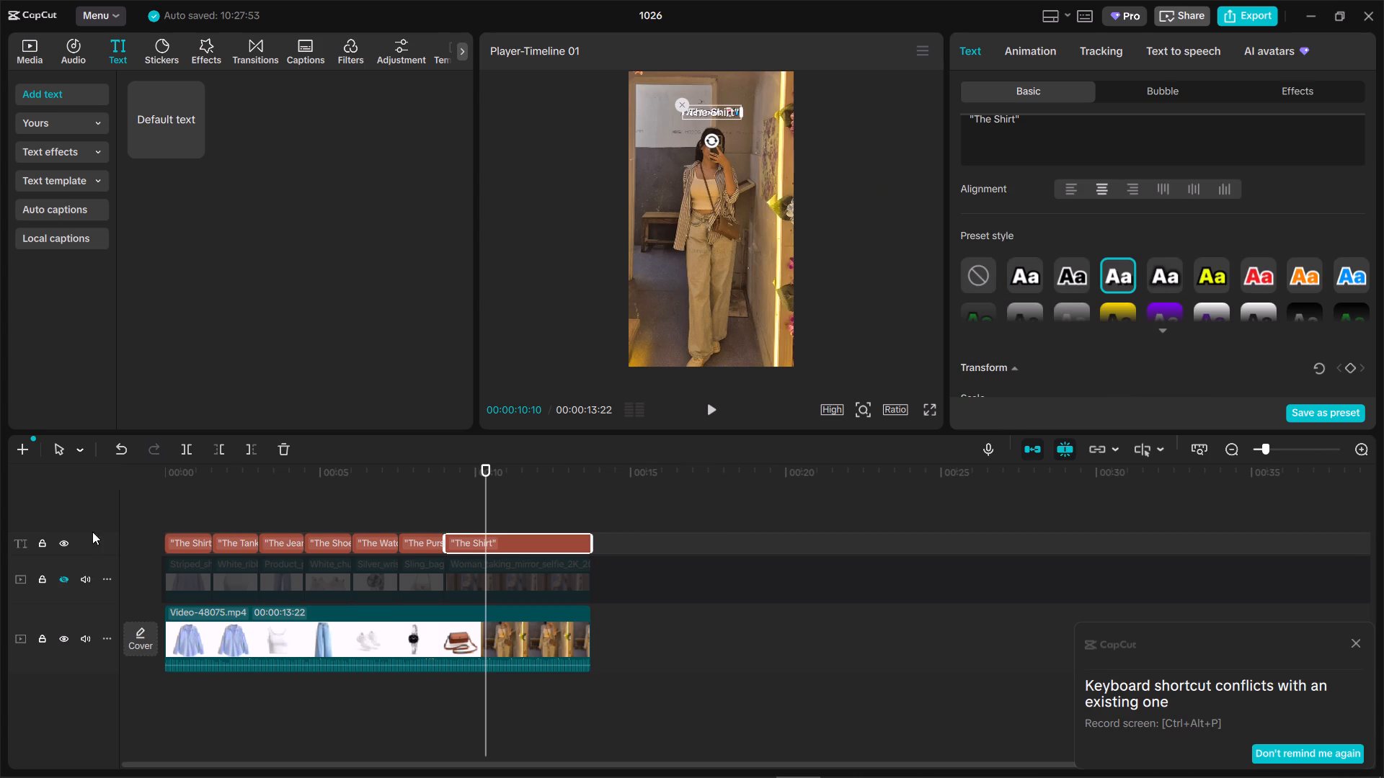
click(68, 573)
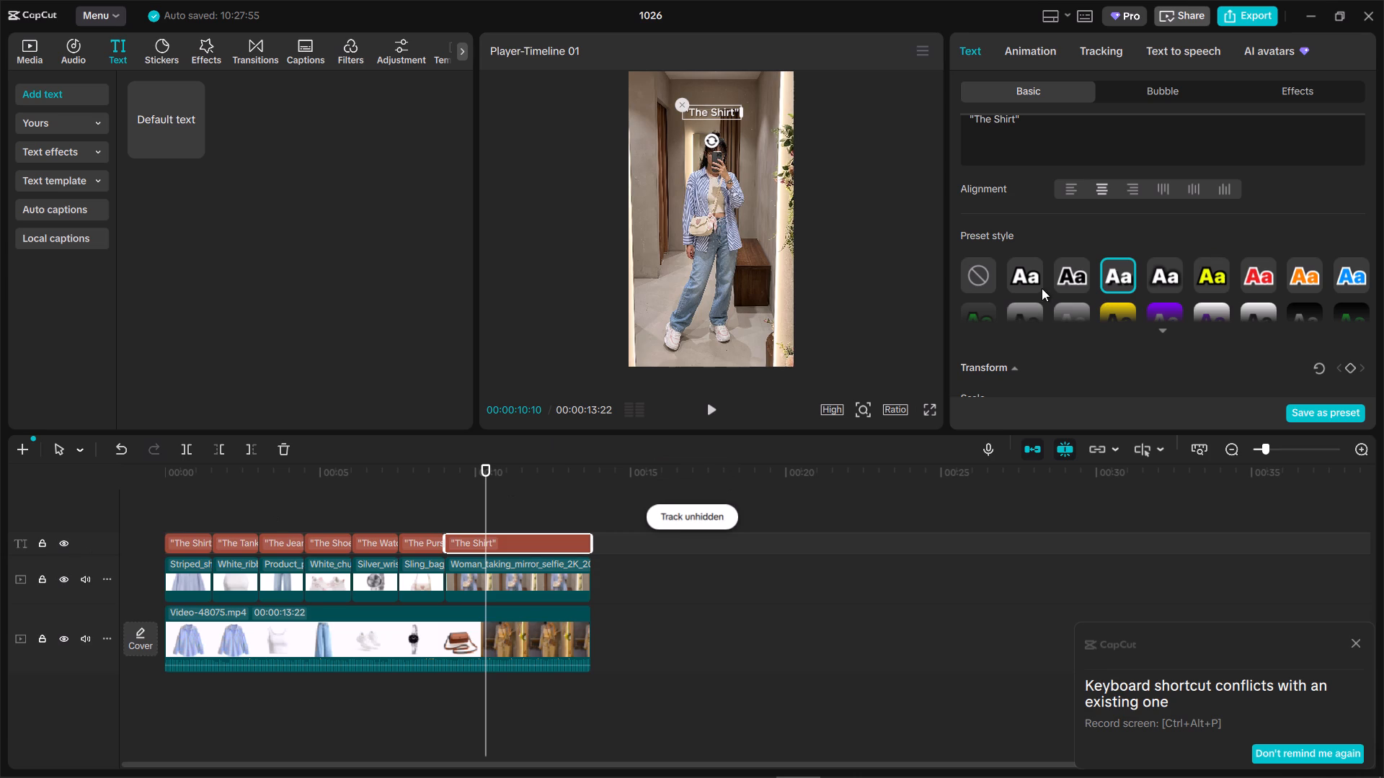
click(1026, 285)
click(1066, 269)
click(1042, 269)
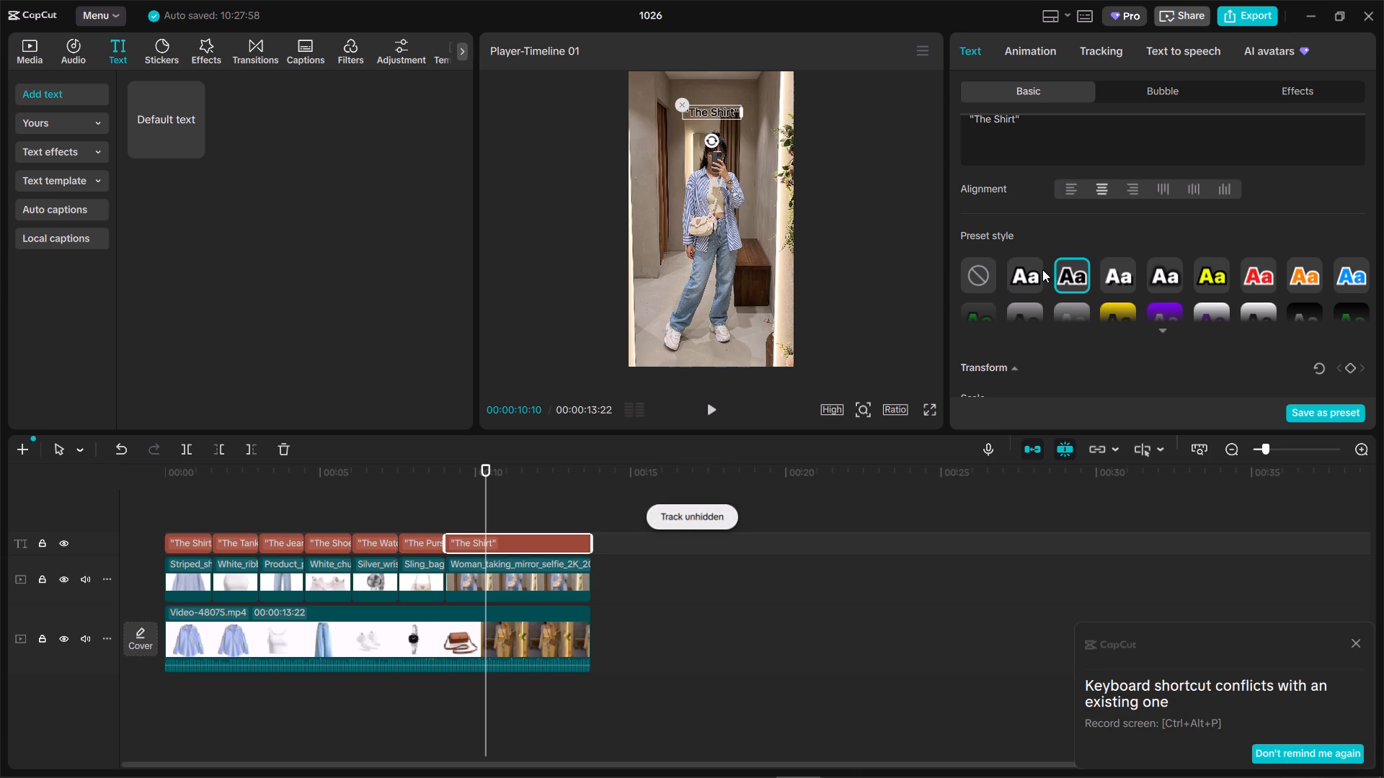
click(1117, 278)
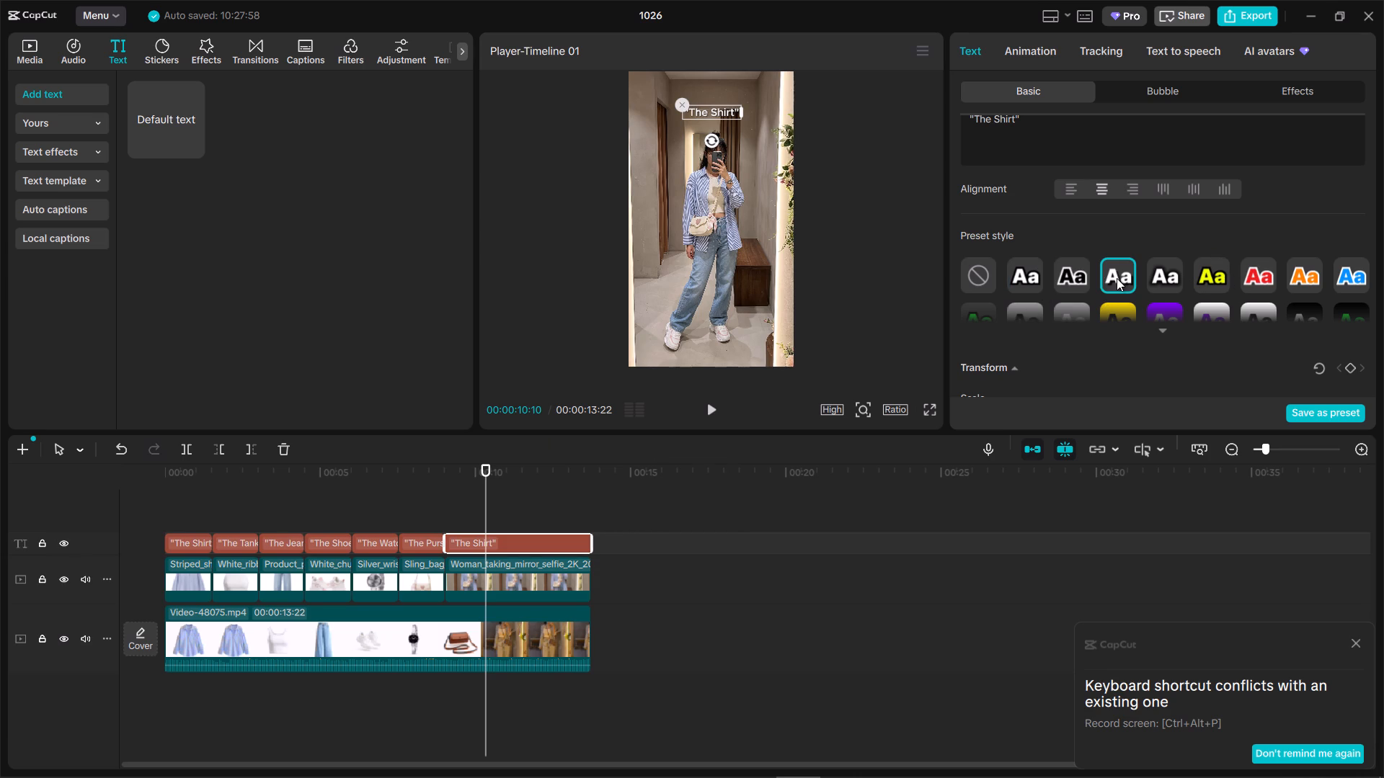
click(1024, 277)
scroll(1049, 259, up, 2)
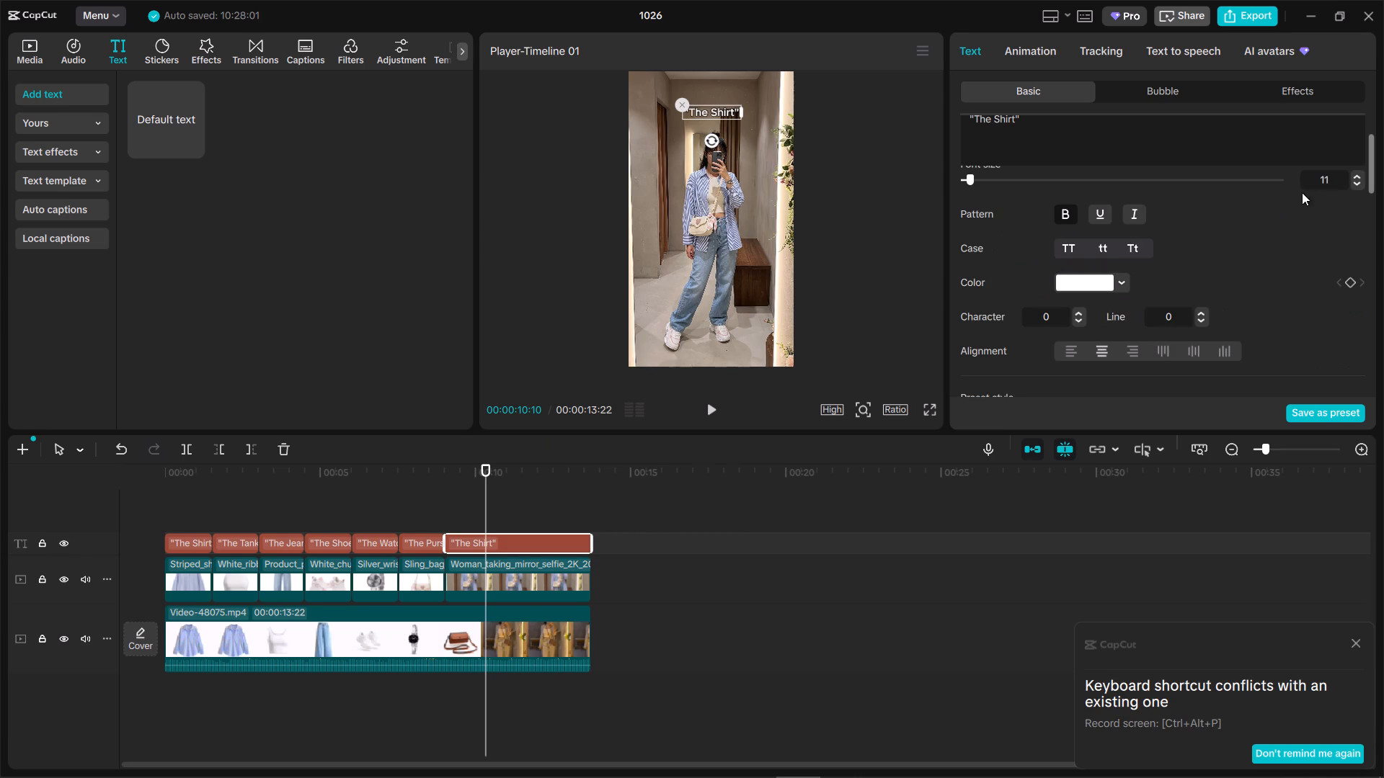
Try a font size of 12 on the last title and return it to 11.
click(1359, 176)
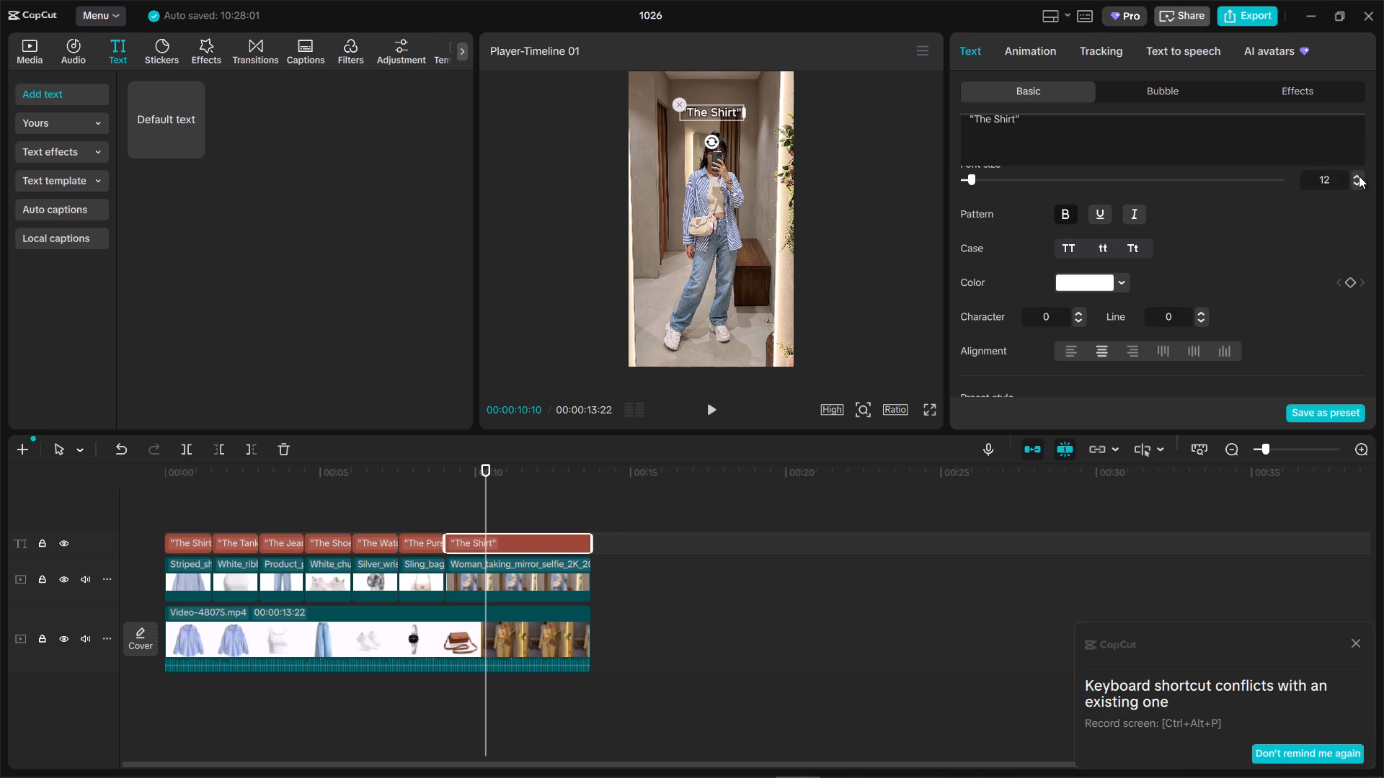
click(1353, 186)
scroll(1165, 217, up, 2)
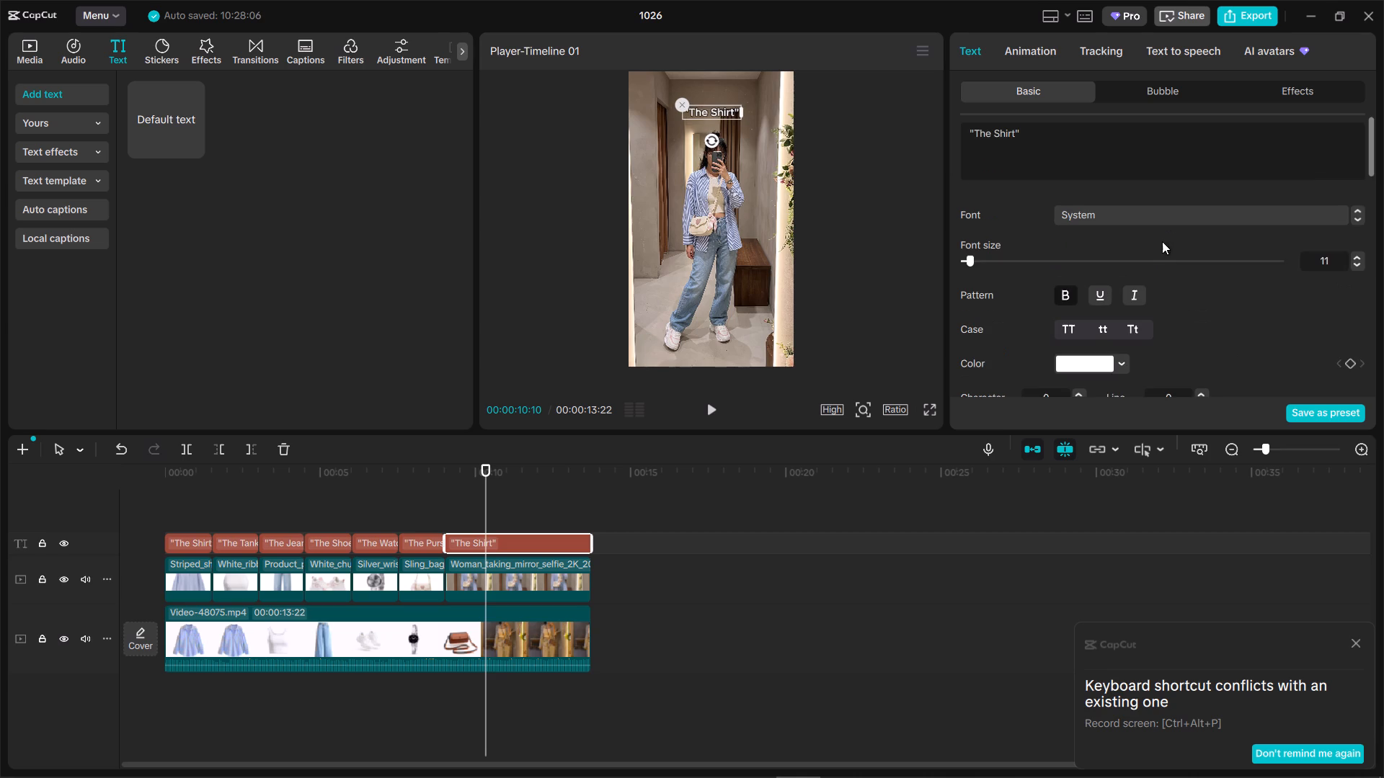
Play the reel from the beginning in full screen to check the titles through to the mirror selfie.
click(520, 523)
drag(520, 523, 49, 493)
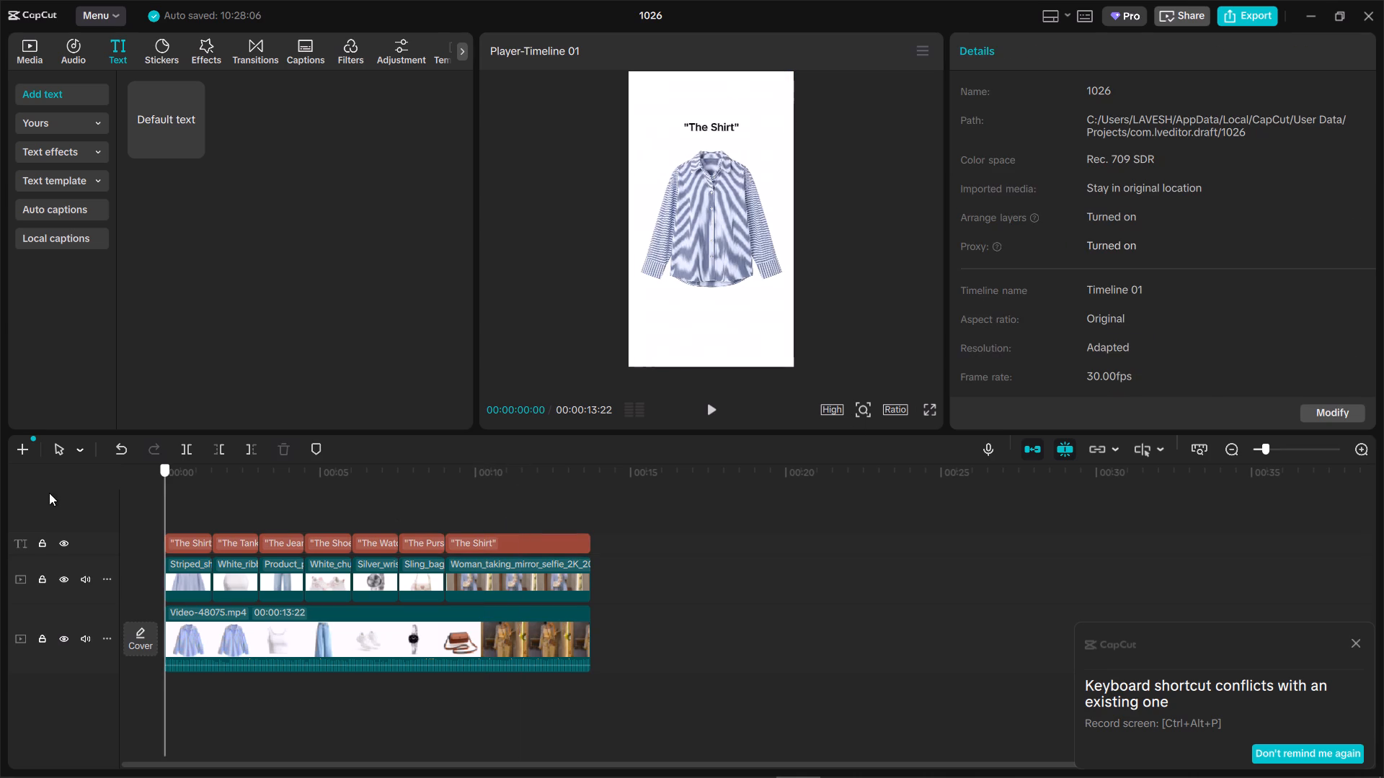
drag(49, 493, 19, 491)
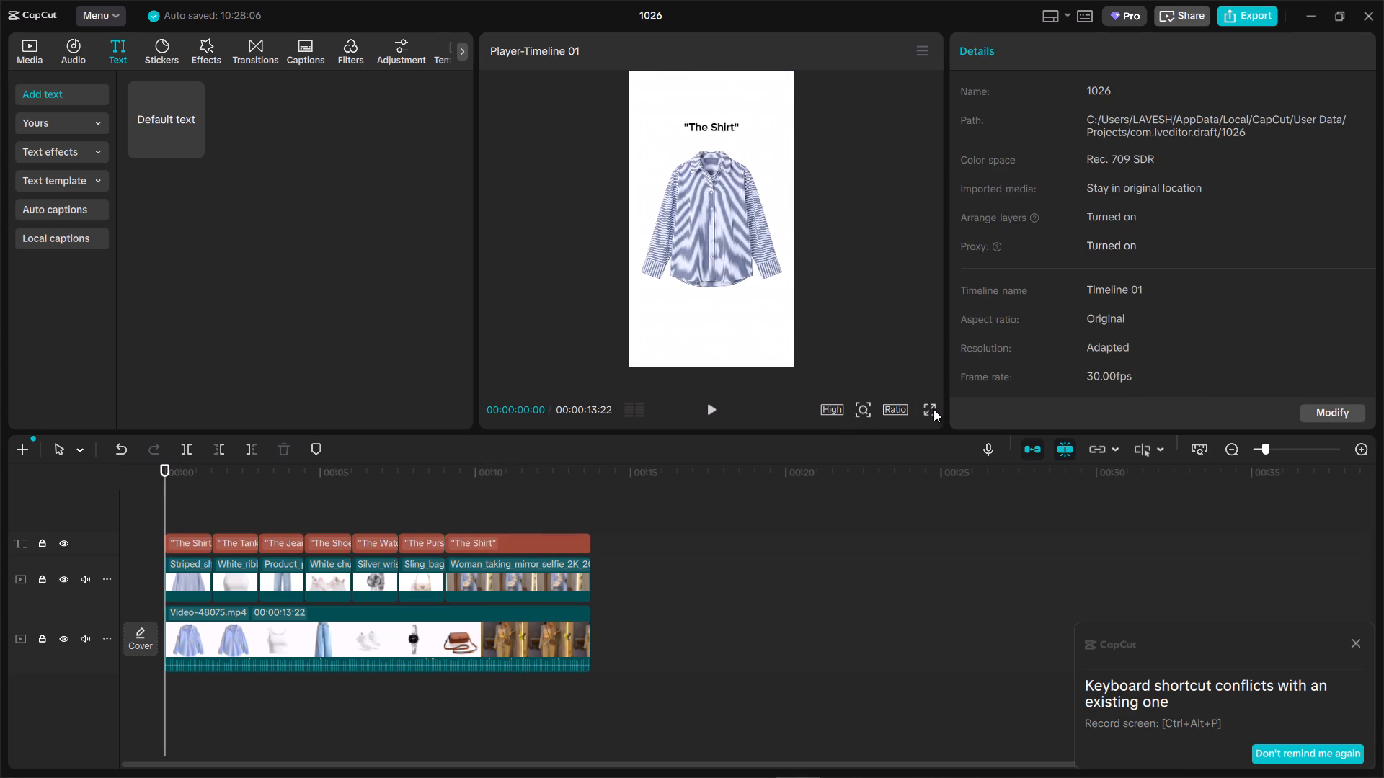
click(933, 409)
key(space)
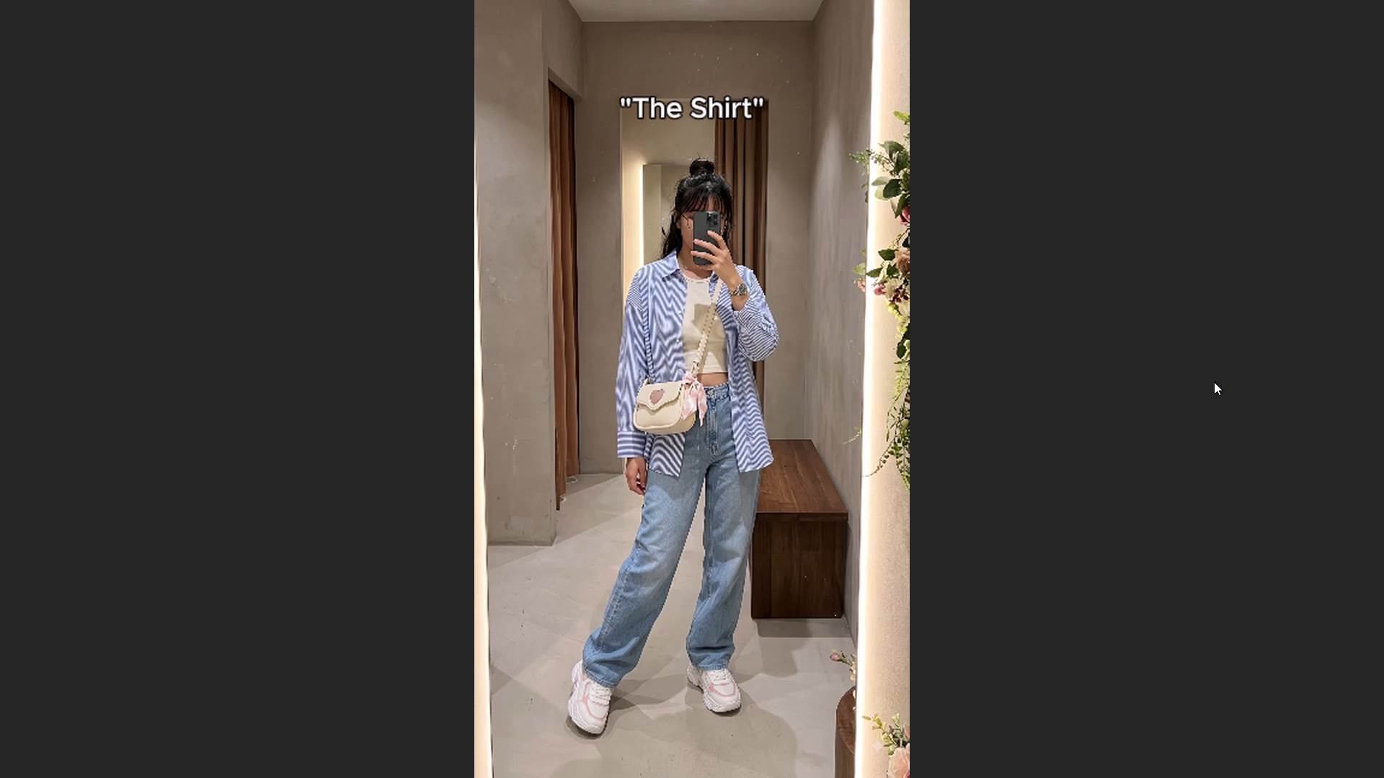
key(Escape)
key(space)
click(515, 510)
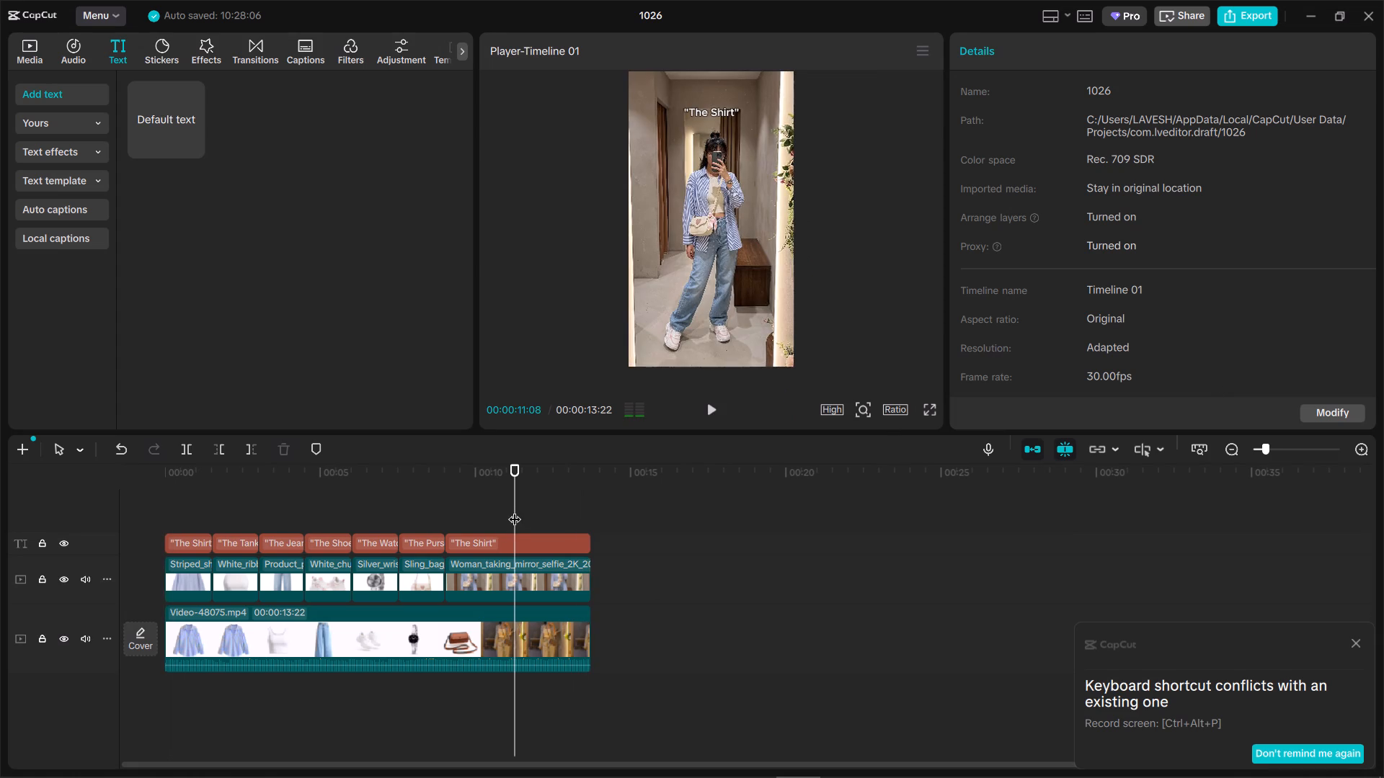
Change the last text clip's wording over the mirror selfie to "The Look", keeping the quotation marks.
click(518, 541)
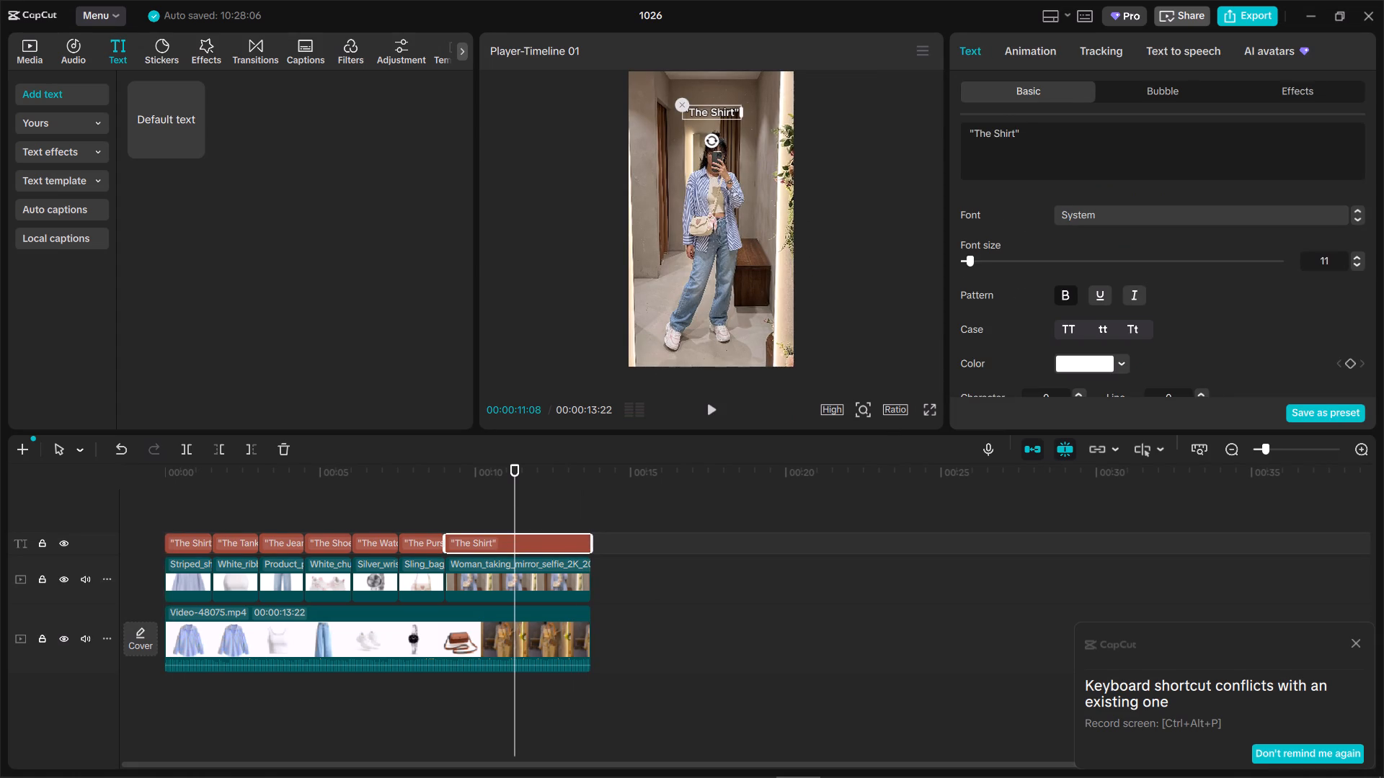
click(1019, 133)
key(Left)
key(BackSpace)
key(BackSpace)
key(BackSpace)
key(BackSpace)
key(BackSpace)
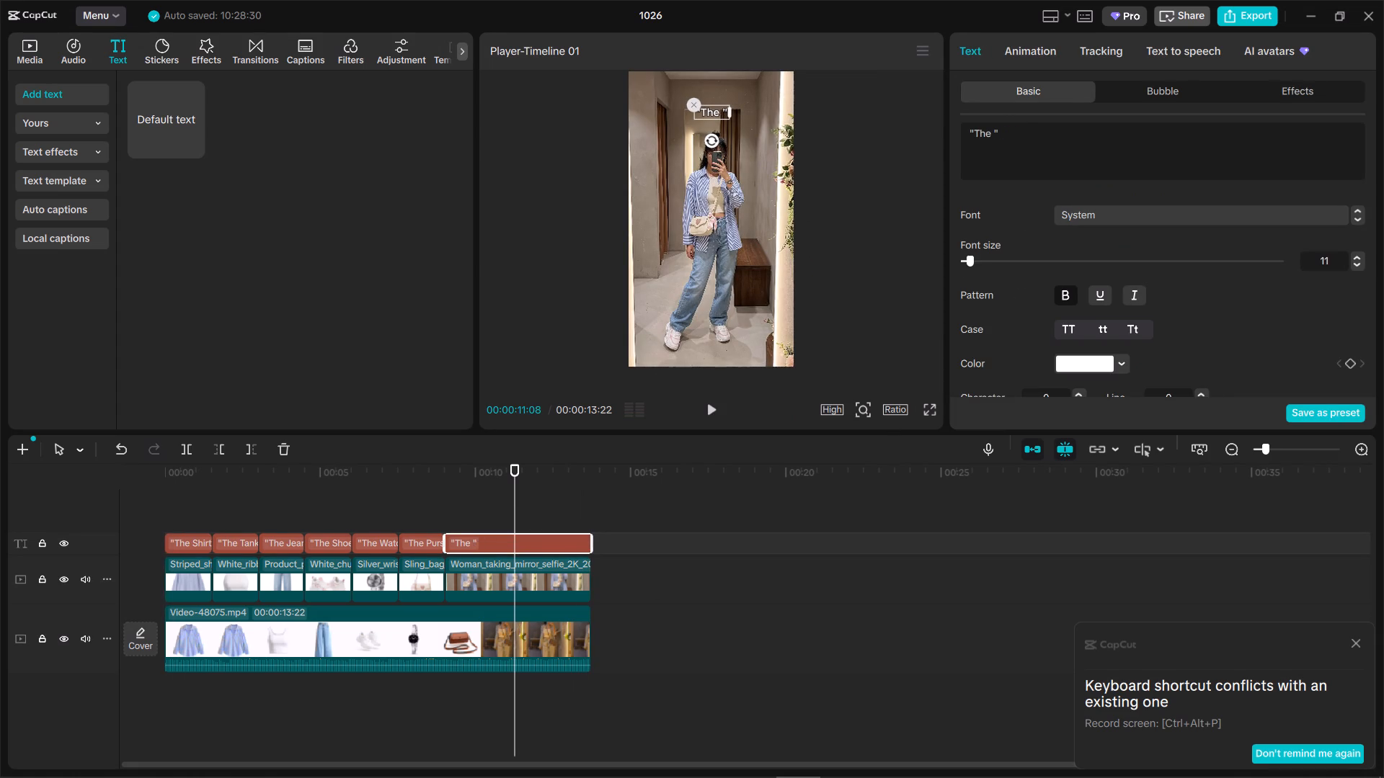
text(Look)
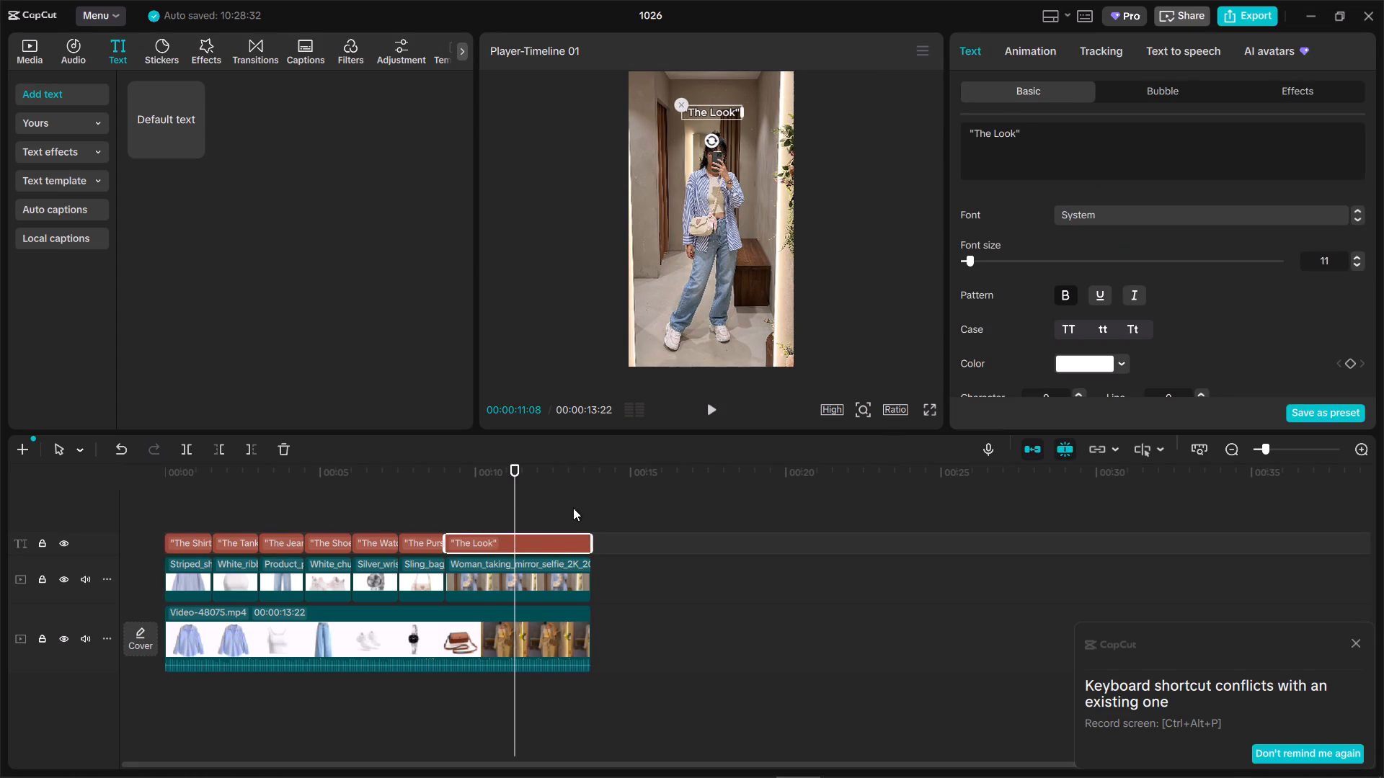
Scrub the timeline back to the start and on to the end to review the edited titles.
click(539, 501)
drag(539, 501, 40, 491)
click(511, 517)
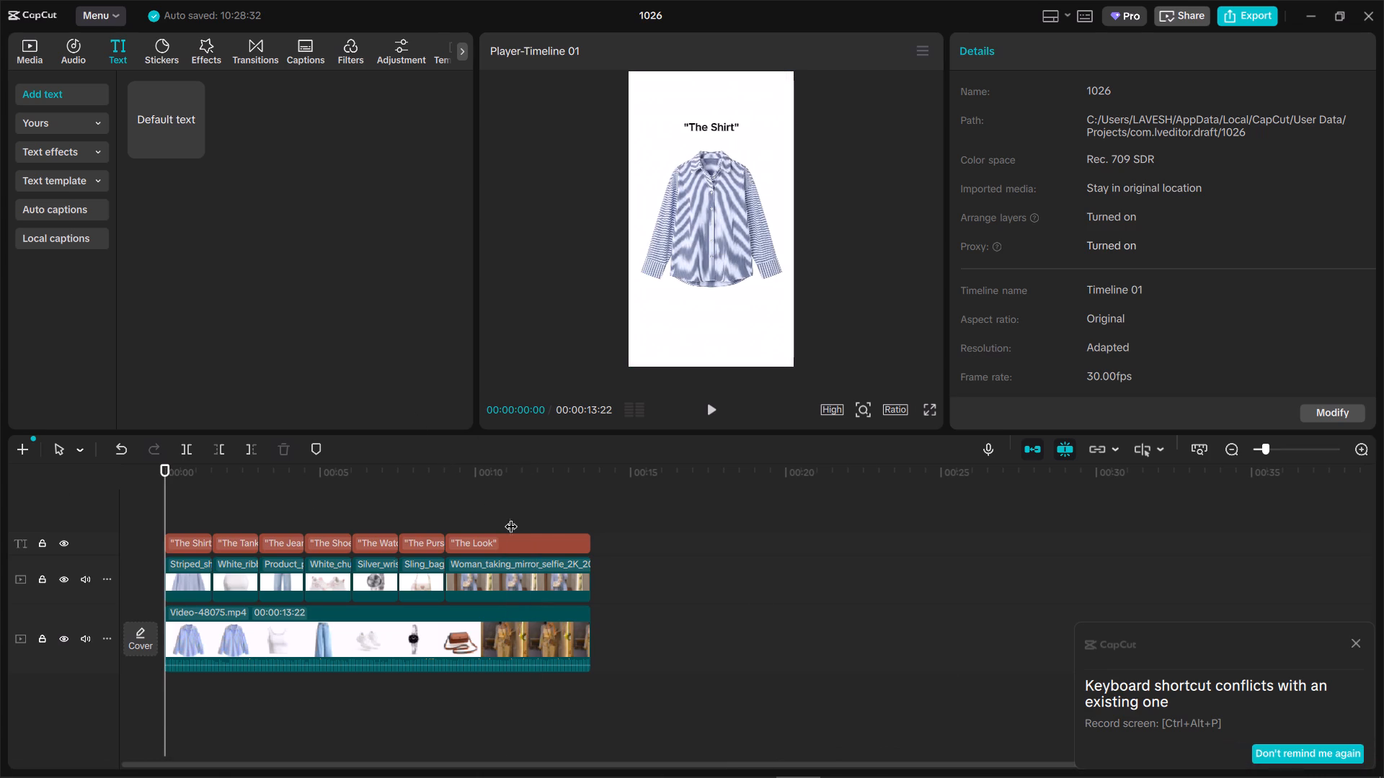
drag(511, 517, 626, 526)
Mute and hide the track holding the reference video Video-48075.mp4.
click(533, 632)
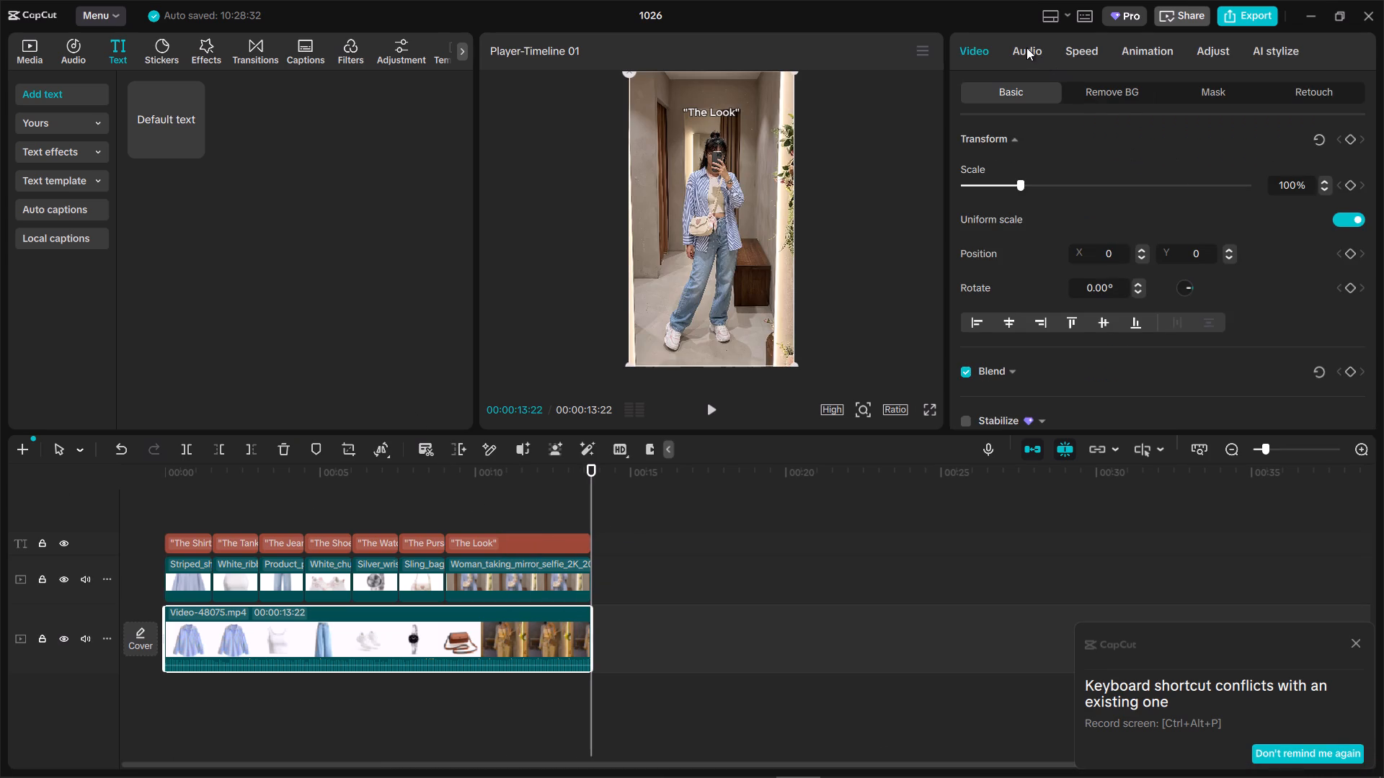
click(1026, 48)
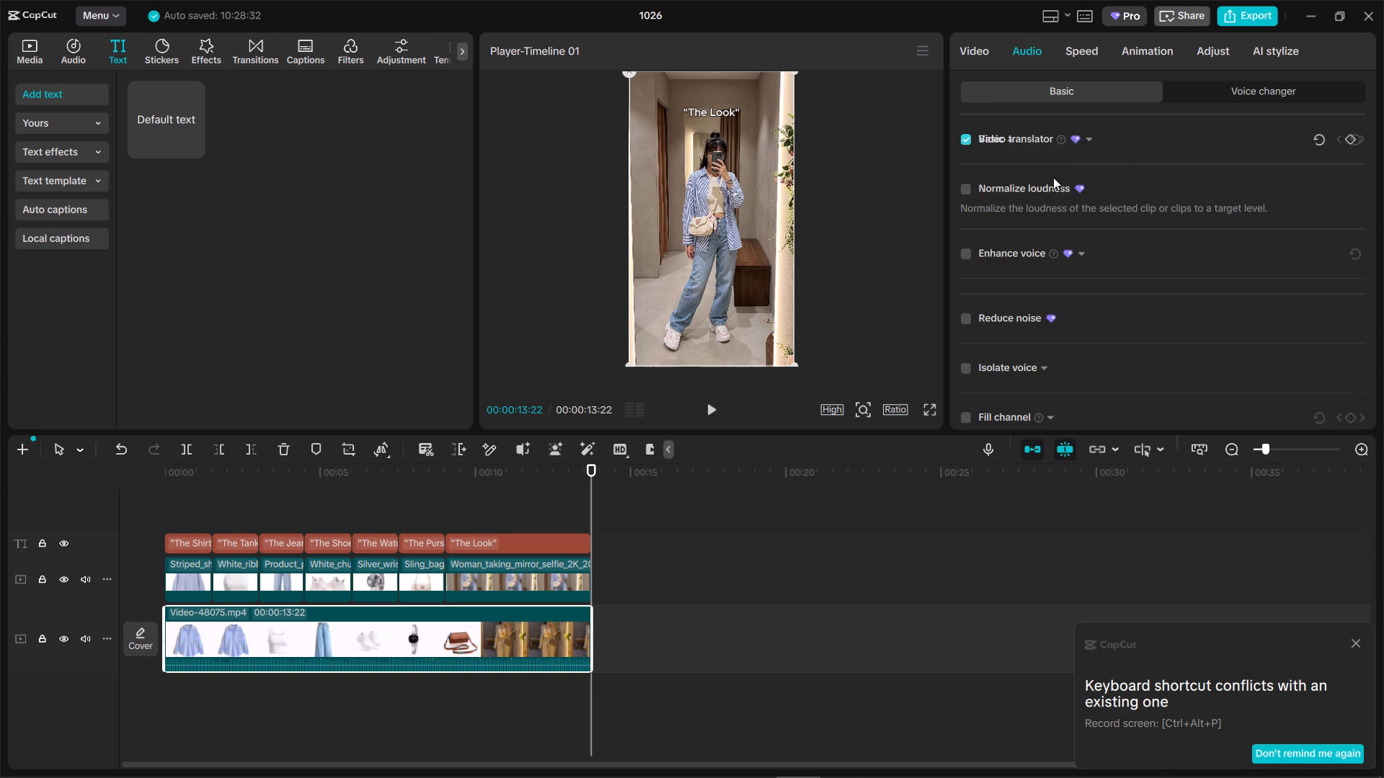
click(84, 645)
click(64, 640)
Play the reel from the beginning with the reference track muted and hidden to check the opening product shots.
click(358, 497)
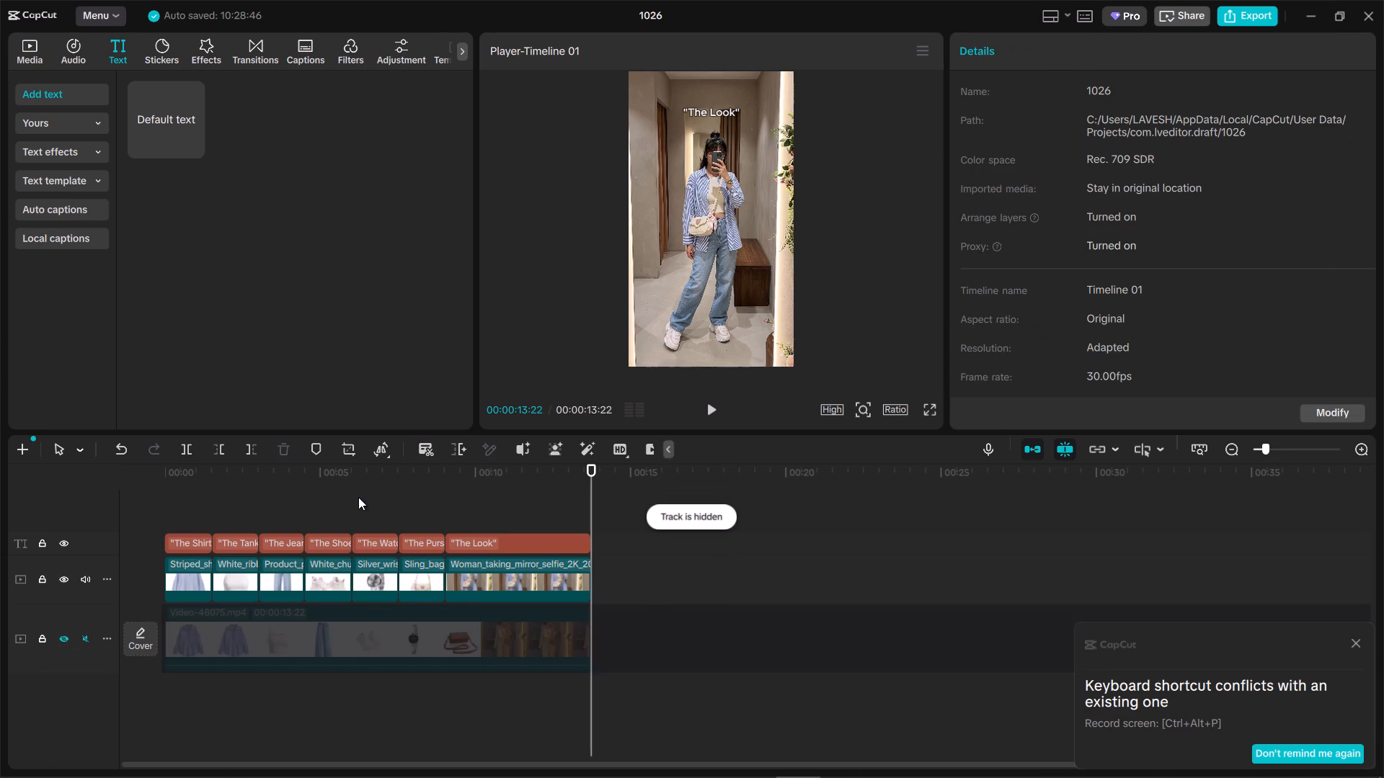
drag(358, 497, 0, 493)
key(space)
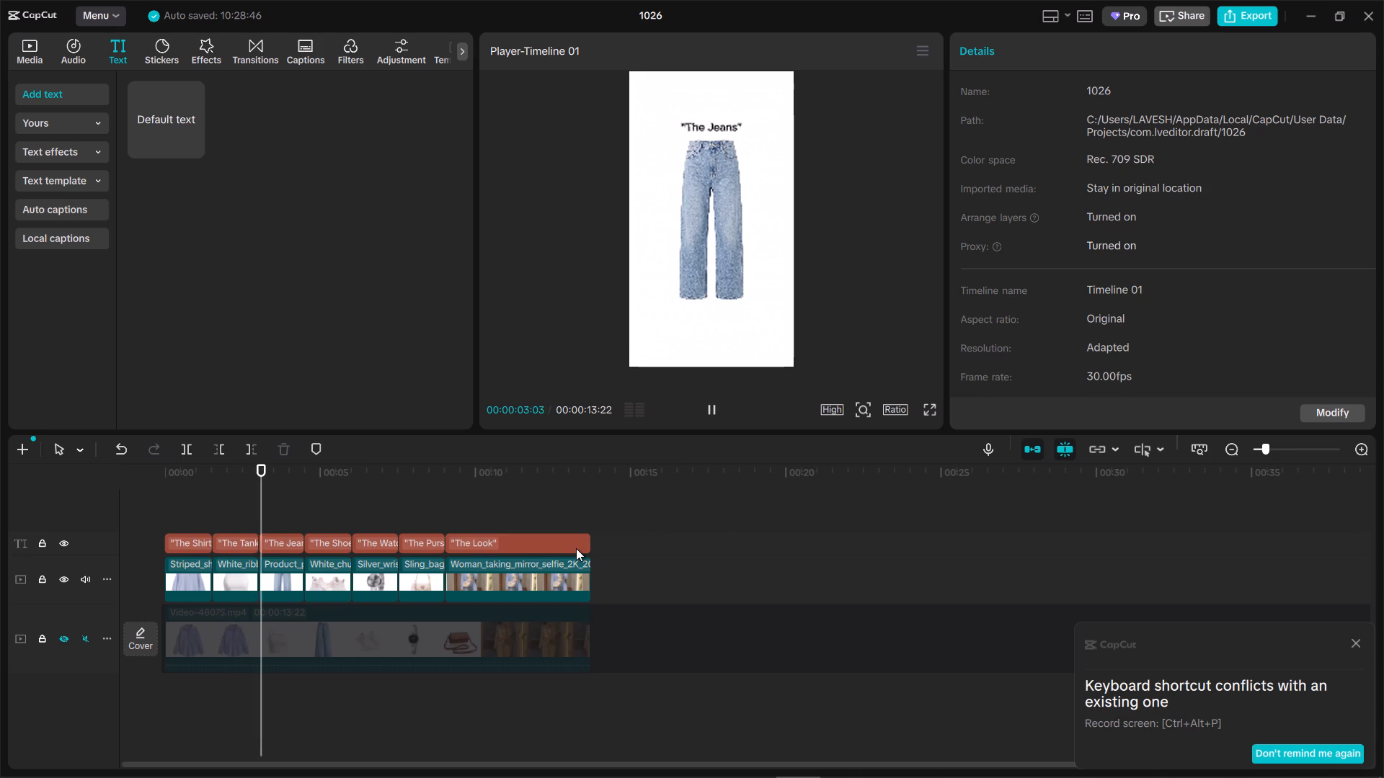
key(space)
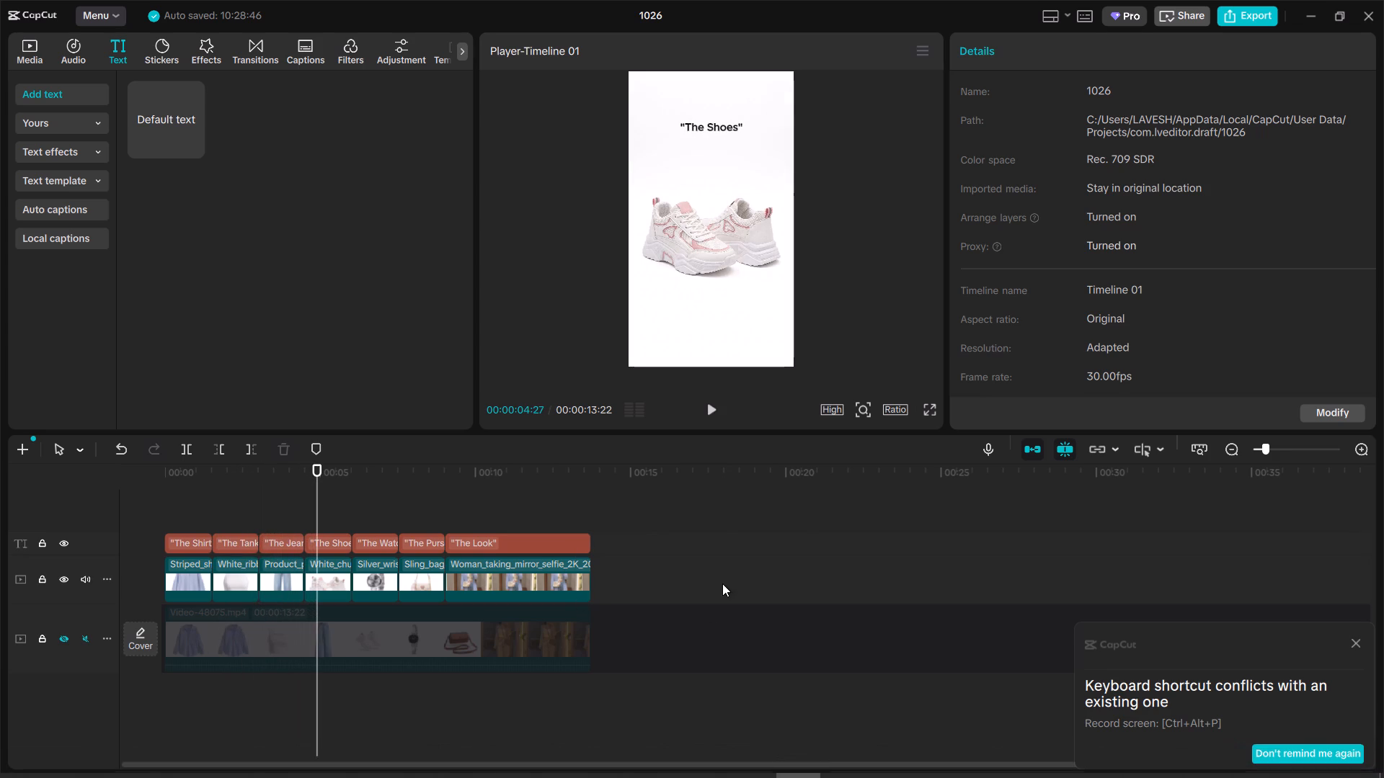